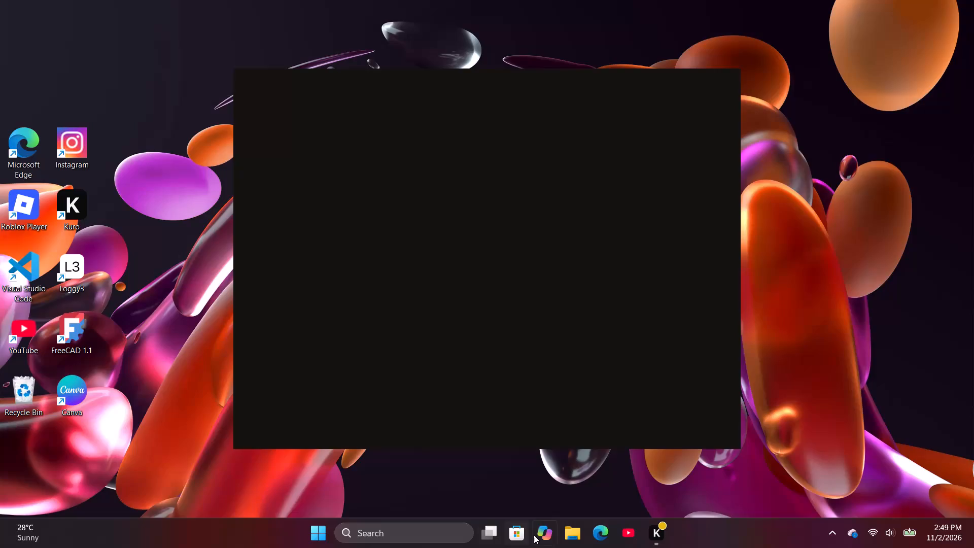
Open Excel for the Web in Microsoft Edge and create a blank workbook.
{"action": "double_click", "coordinate": [598, 531]}
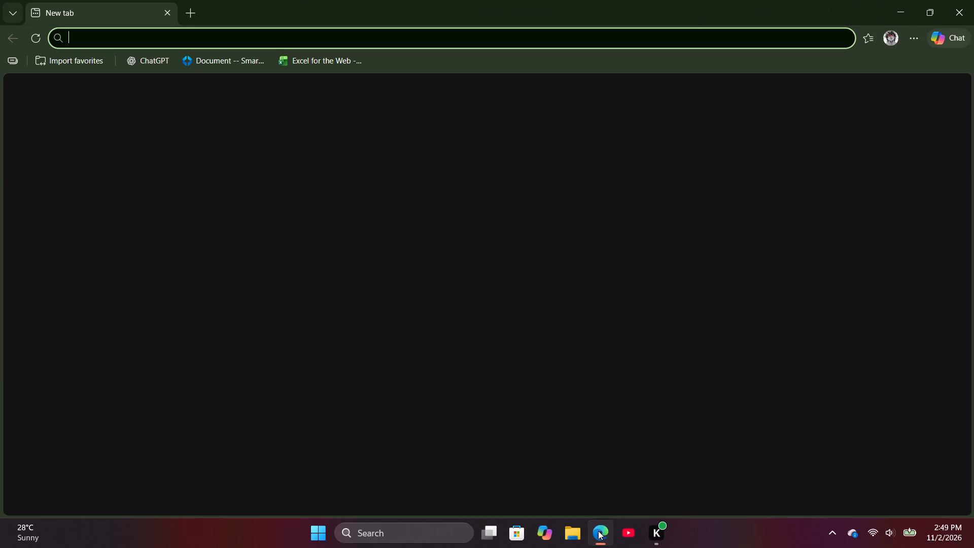
{"action": "double_click", "coordinate": [315, 65]}
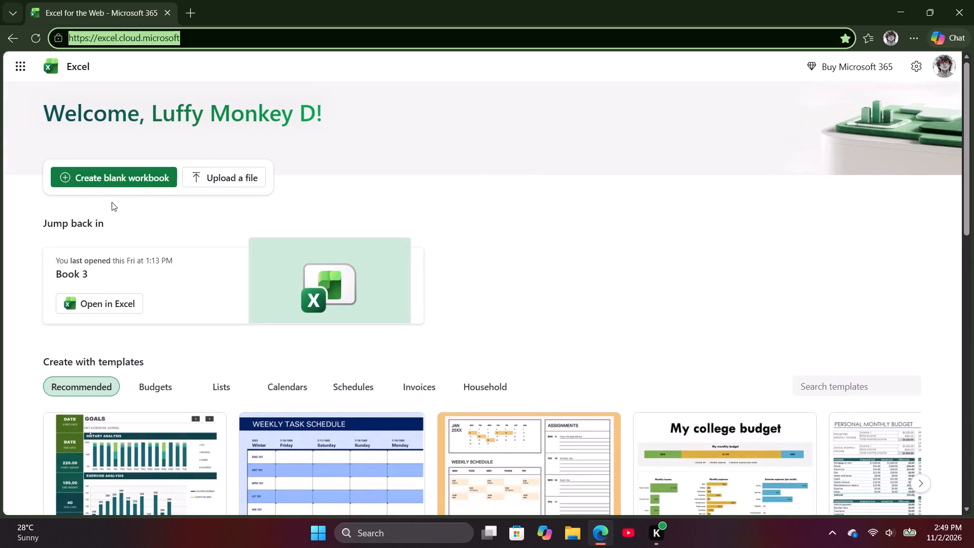
{"action": "left_click", "coordinate": [130, 175]}
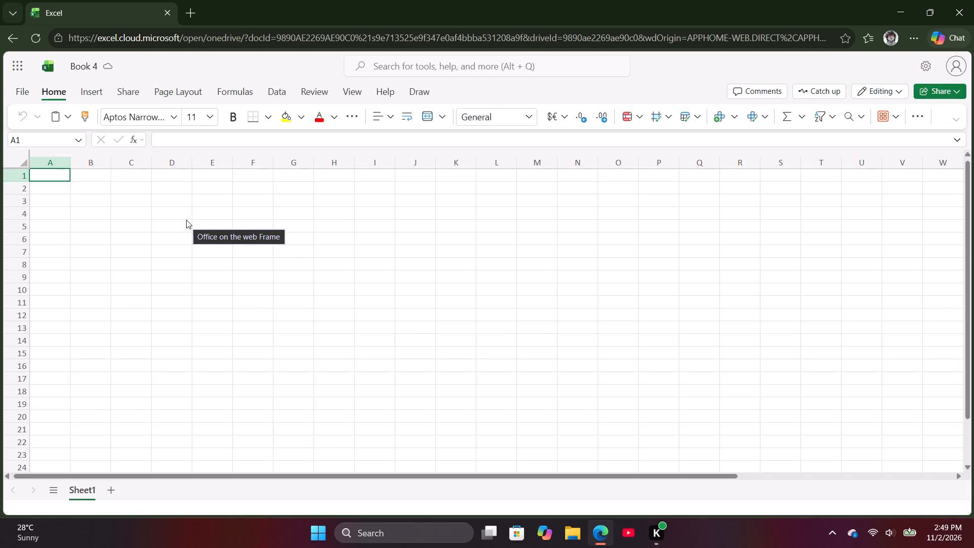
Apply bold formatting to the whole of row 1.
{"action": "left_click", "coordinate": [19, 176]}
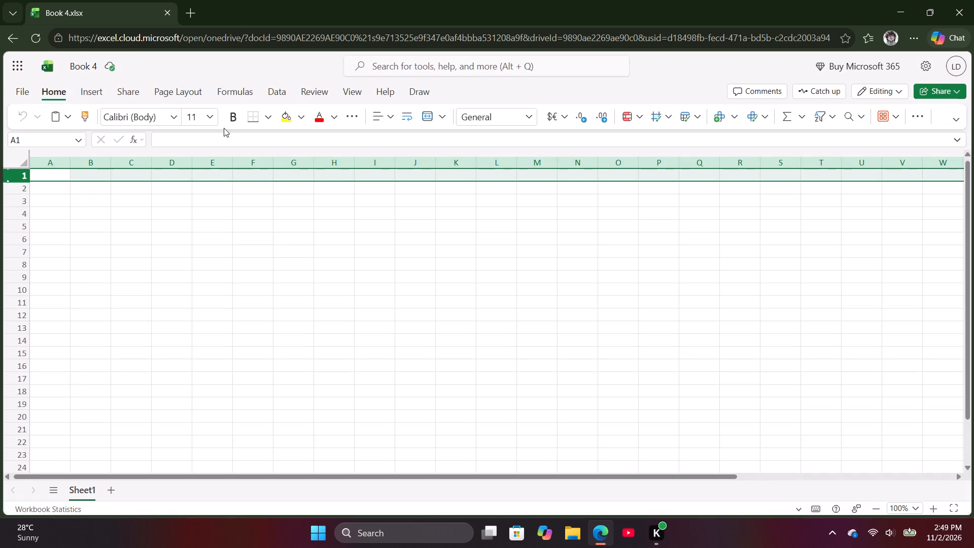
{"action": "left_click", "coordinate": [231, 119]}
Enter the column header "Invoice No" in cell A1.
{"action": "left_click", "coordinate": [57, 177]}
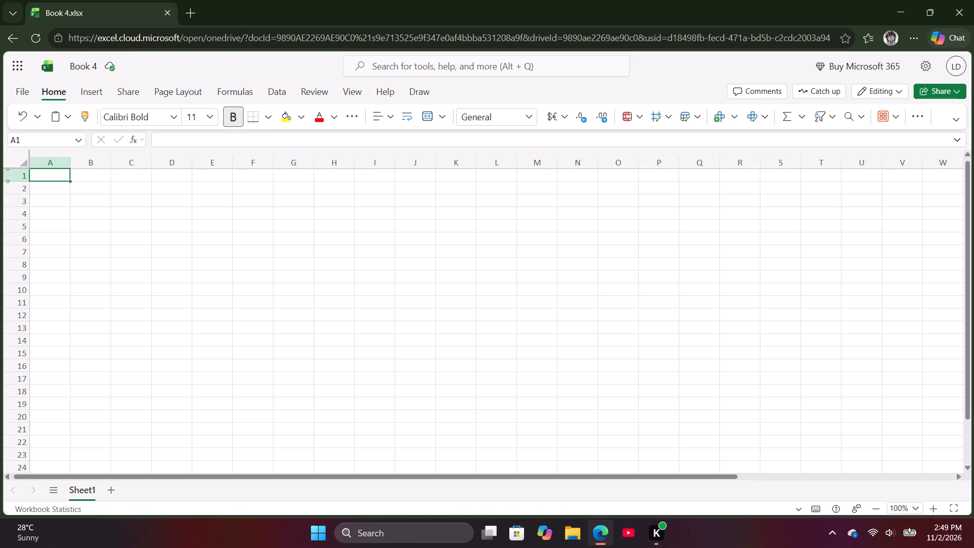
{"action": "key", "text": "n"}
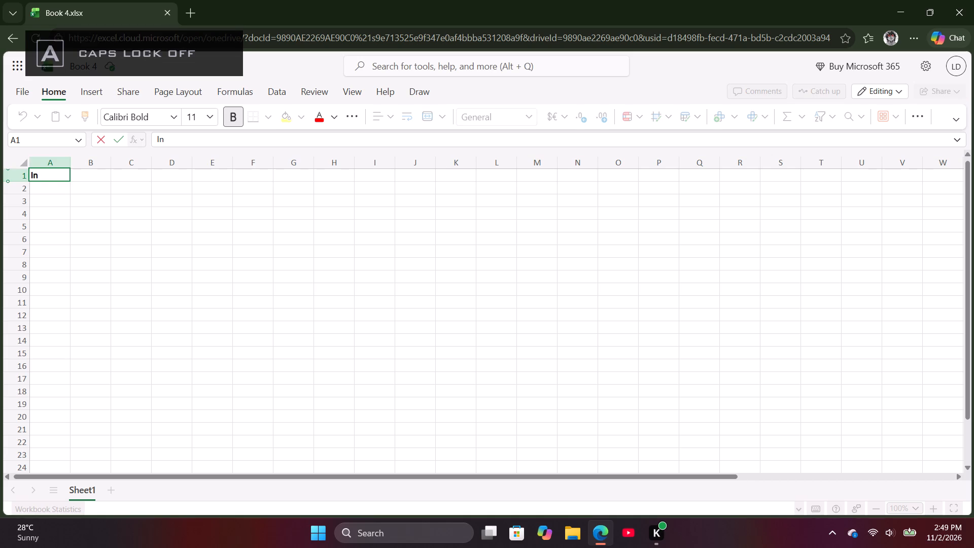
{"action": "type", "text": "voice"}
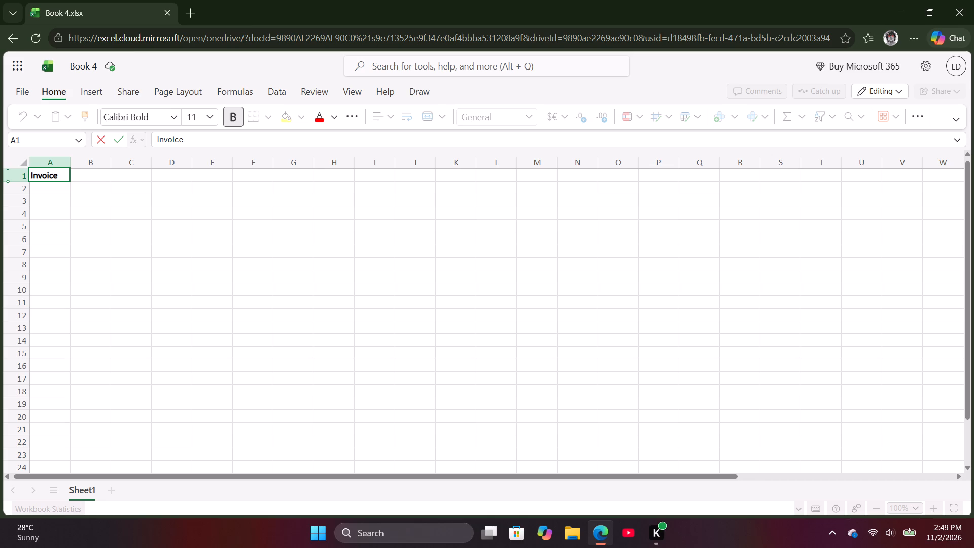
{"action": "key", "text": "space"}
{"action": "type", "text": "no"}
{"action": "key", "text": "BackSpace"}
{"action": "key", "text": "BackSpace"}
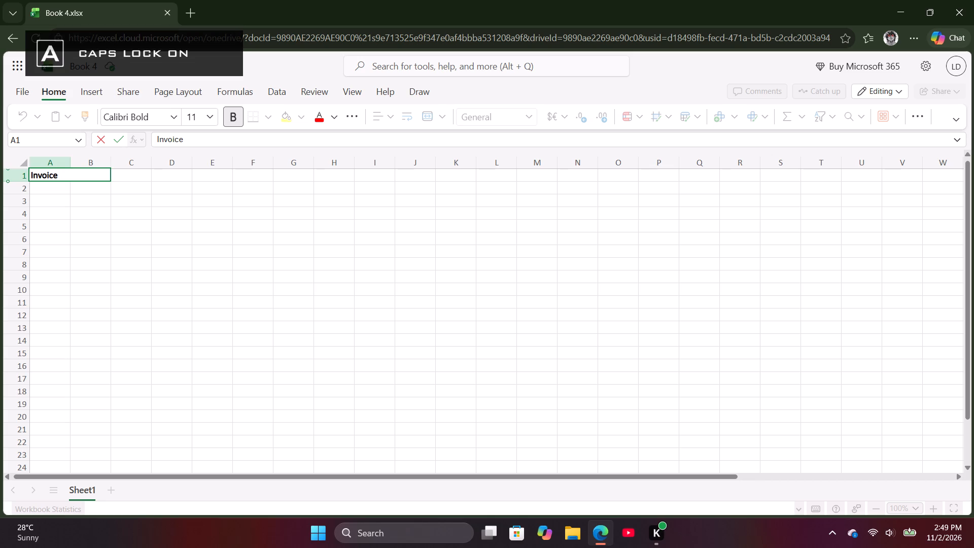
{"action": "type", "text": "NO"}
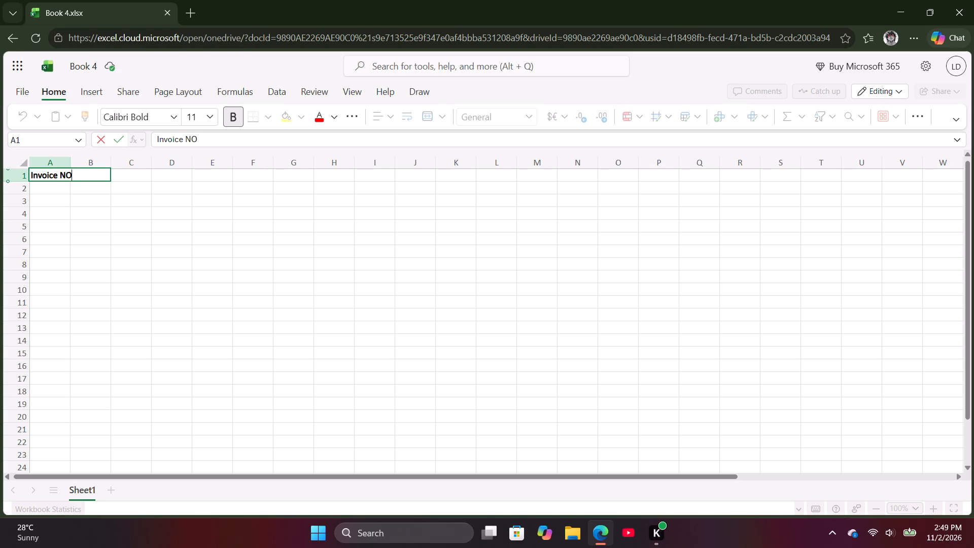
{"action": "key", "text": "BackSpace"}
{"action": "key", "text": "o"}
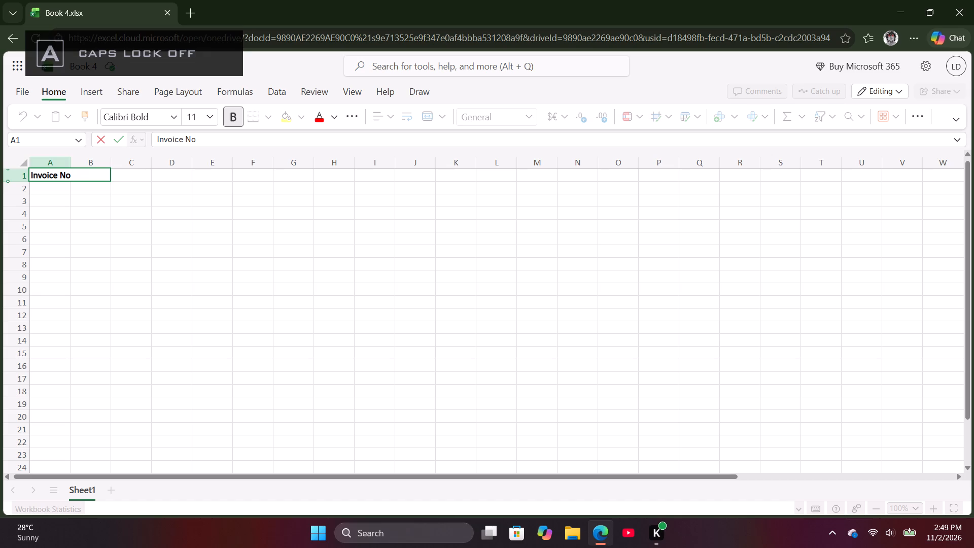
{"action": "key", "text": "Right"}
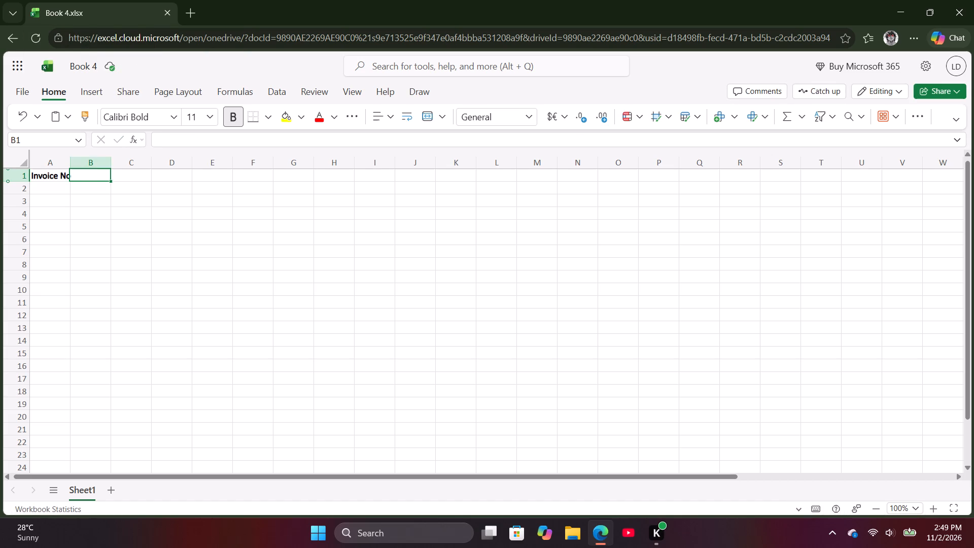
Enter the column header "Date" in cell B1.
{"action": "type", "text": "date"}
{"action": "key", "text": "BackSpace"}
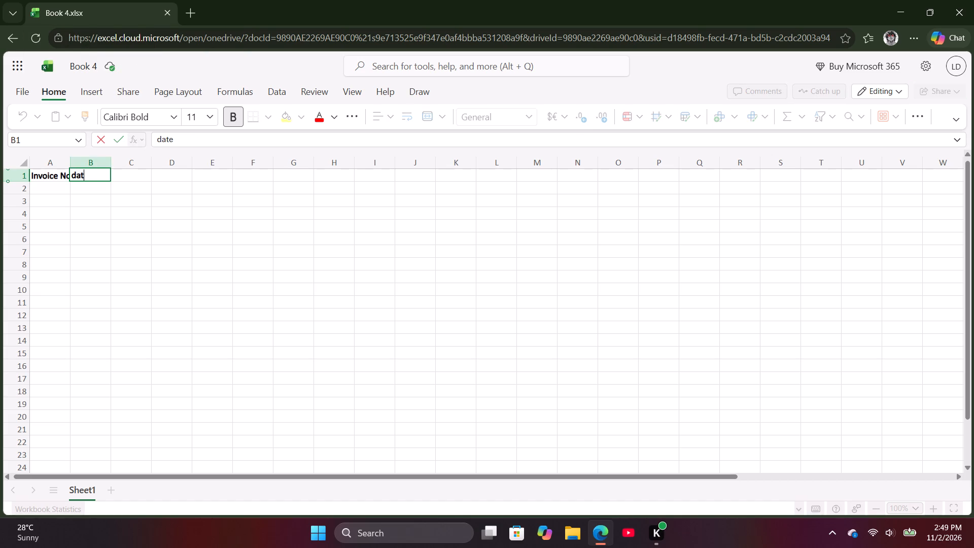
{"action": "key", "text": "BackSpace"}
{"action": "key", "text": "BackSpace"}
{"action": "key", "text": "BackSpace"}
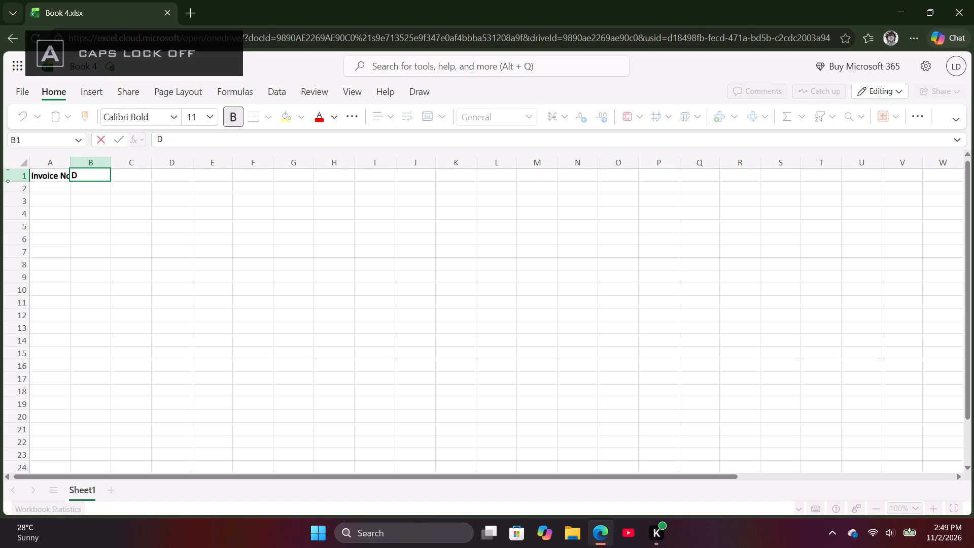
{"action": "type", "text": "ate"}
{"action": "key", "text": "Right"}
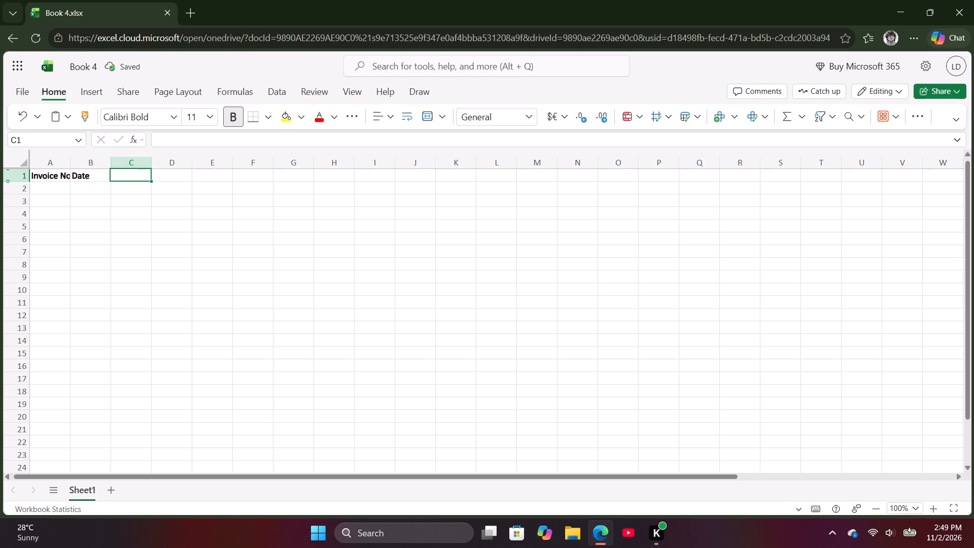
Enter the column header "Customer Name" in cell C1.
{"action": "key", "text": "c"}
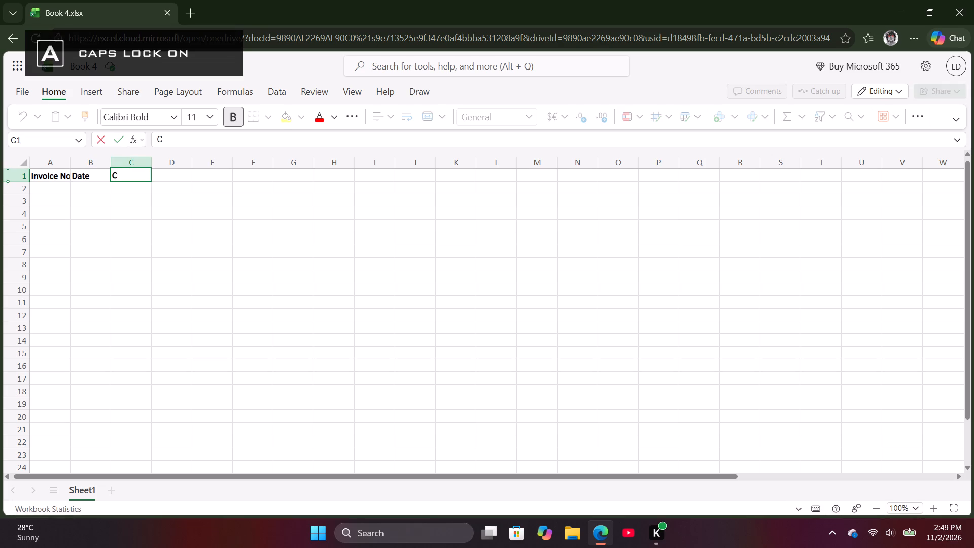
{"action": "type", "text": "ua"}
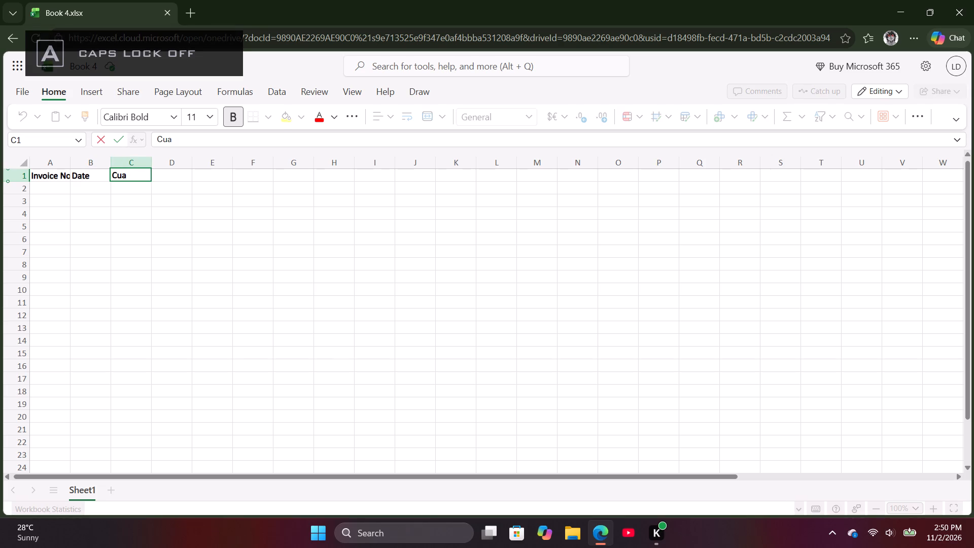
{"action": "key", "text": "BackSpace"}
{"action": "type", "text": "stumer"}
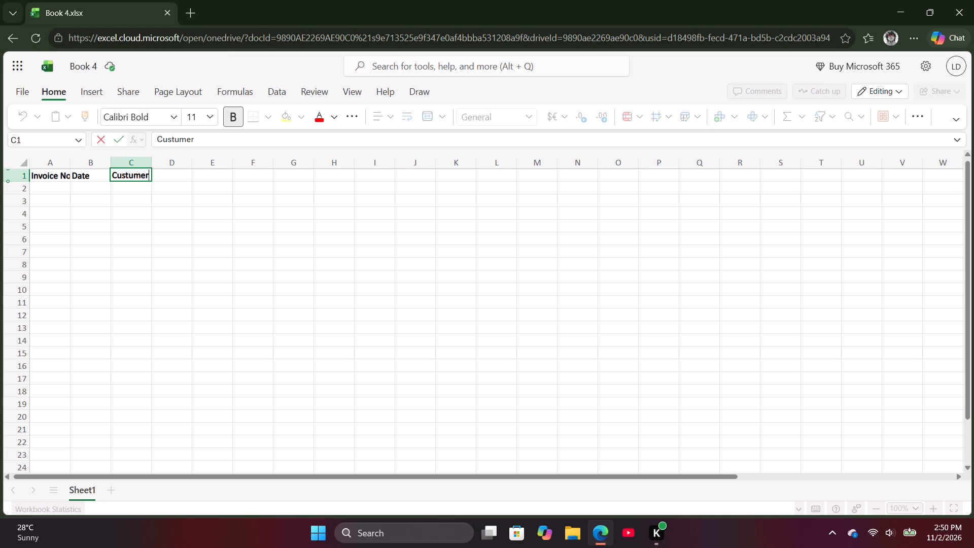
{"action": "key", "text": "BackSpace"}
{"action": "key", "text": "BackSpace"}
{"action": "key", "text": "BackSpace"}
{"action": "key", "text": "BackSpace"}
{"action": "type", "text": "omer"}
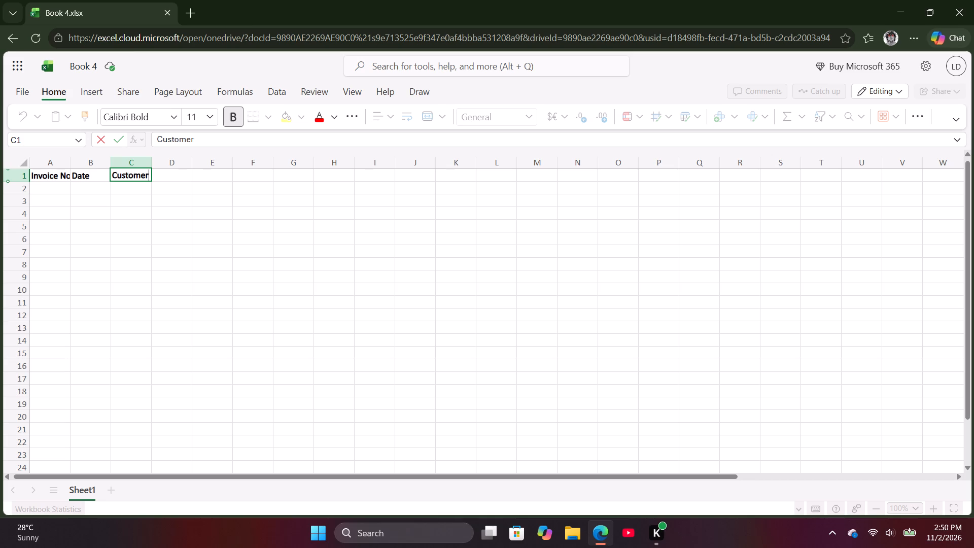
{"action": "key", "text": "space"}
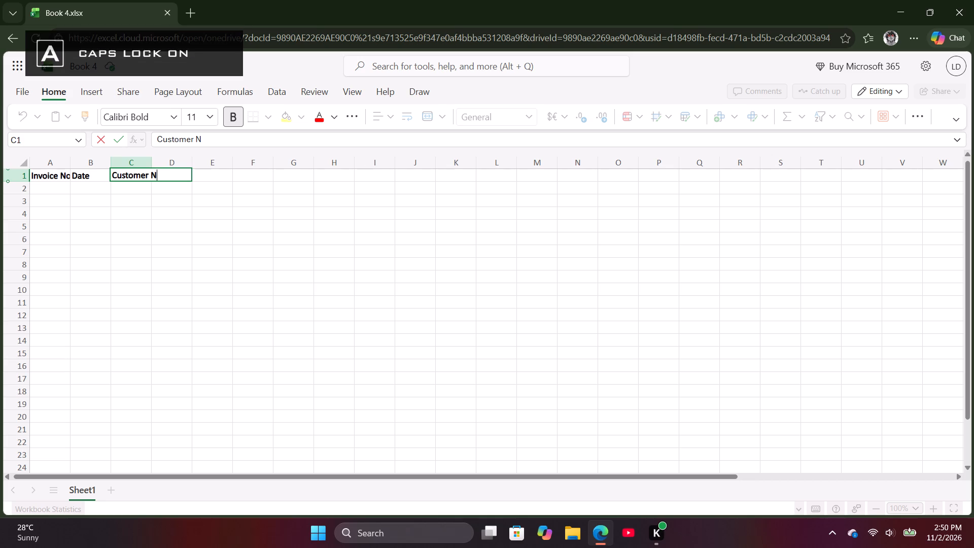
{"action": "type", "text": "ame"}
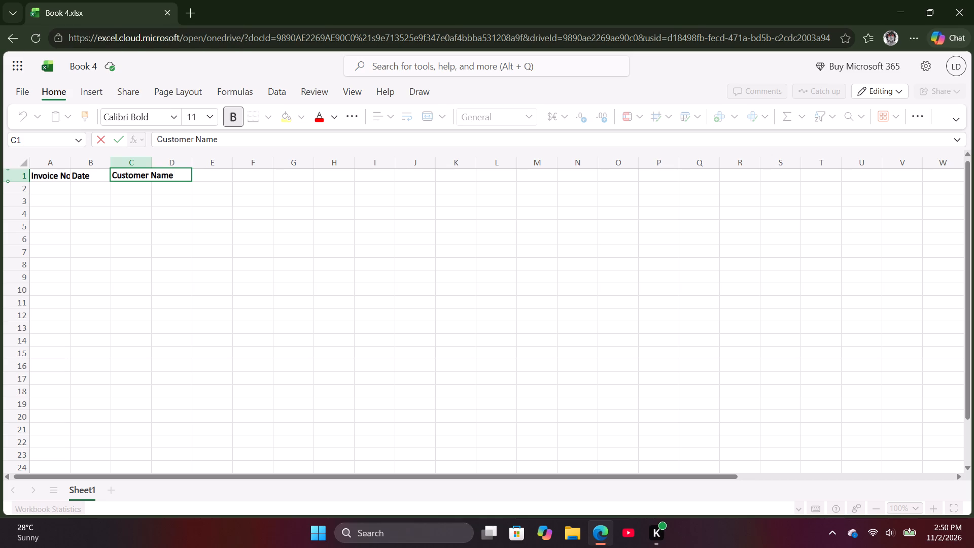
{"action": "key", "text": "Right"}
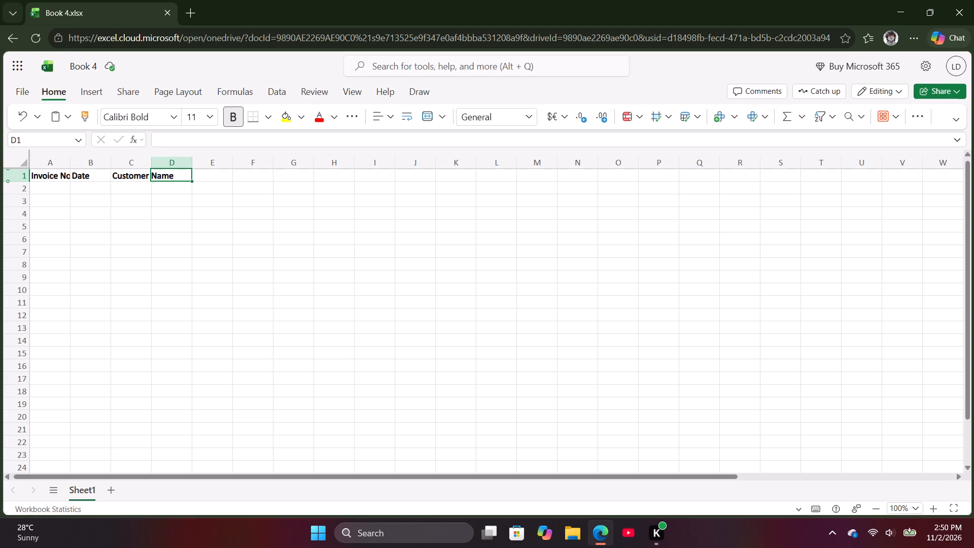
Enter the remaining column headers "Item", "Quantity" and "Rate" in cells D1 to F1.
{"action": "type", "text": "tem"}
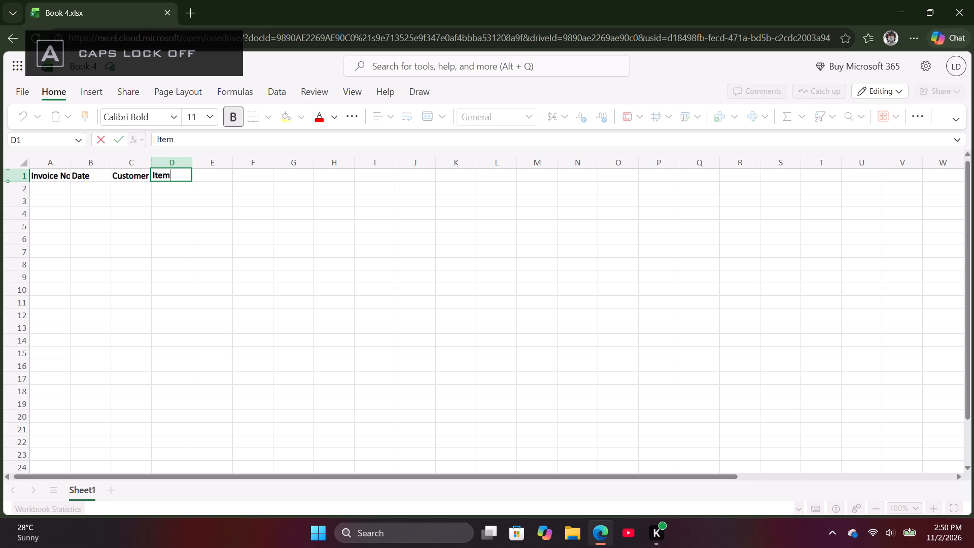
{"action": "key", "text": "Right"}
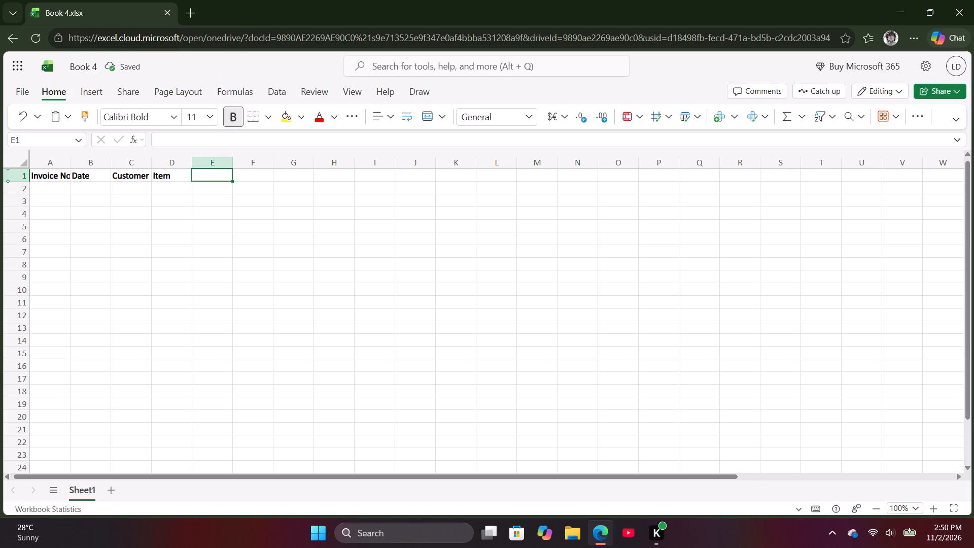
{"action": "key", "text": "u"}
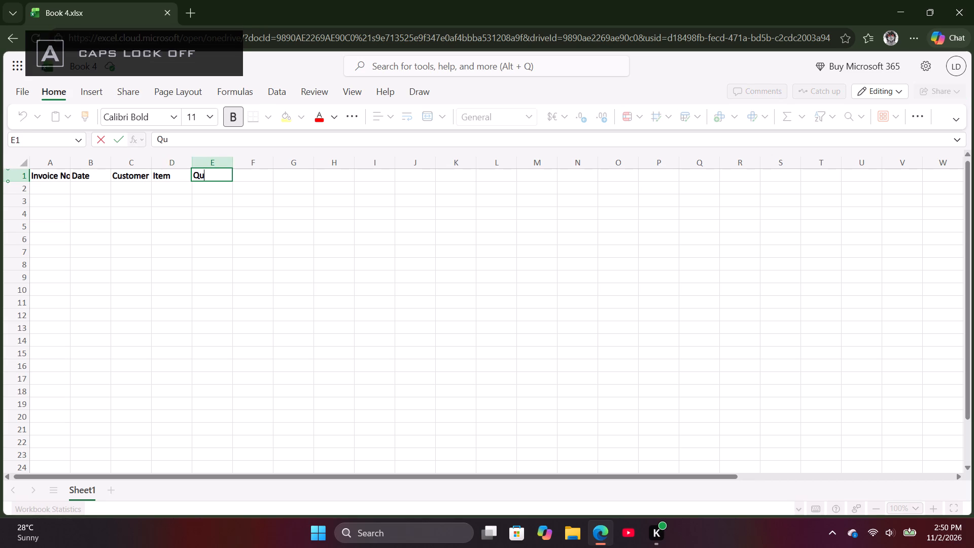
{"action": "key", "text": "a"}
{"action": "type", "text": "ntity"}
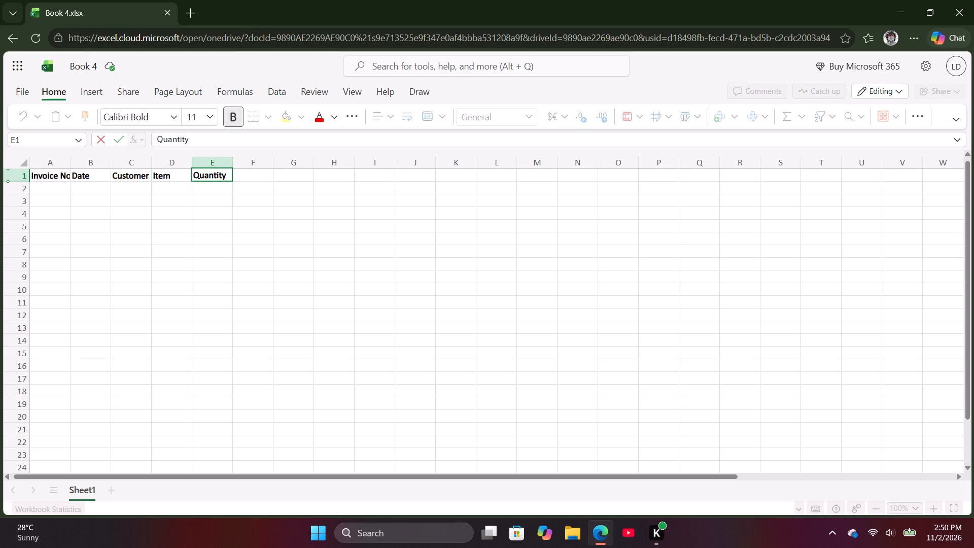
{"action": "key", "text": "Right"}
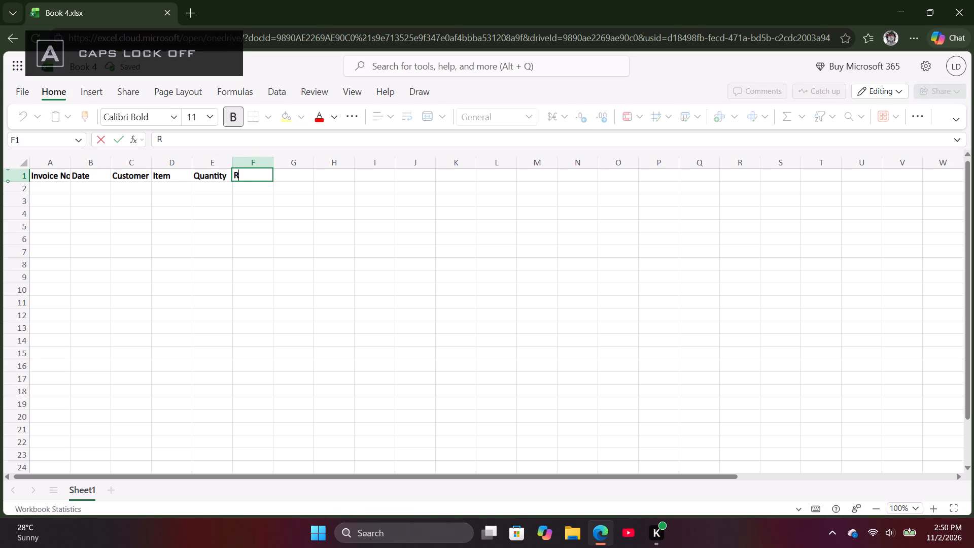
{"action": "type", "text": "ate"}
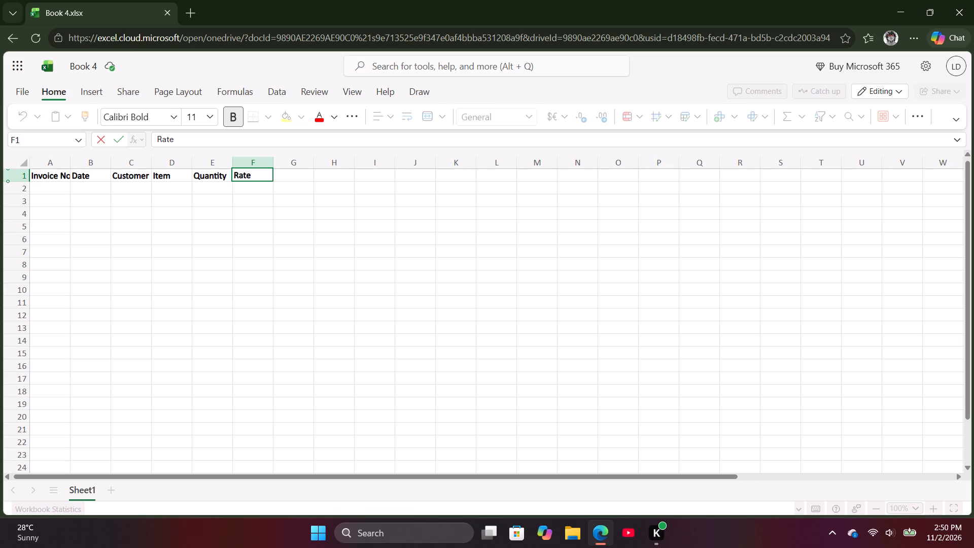
{"action": "left_click", "coordinate": [16, 193]}
{"action": "left_click", "coordinate": [19, 192]}
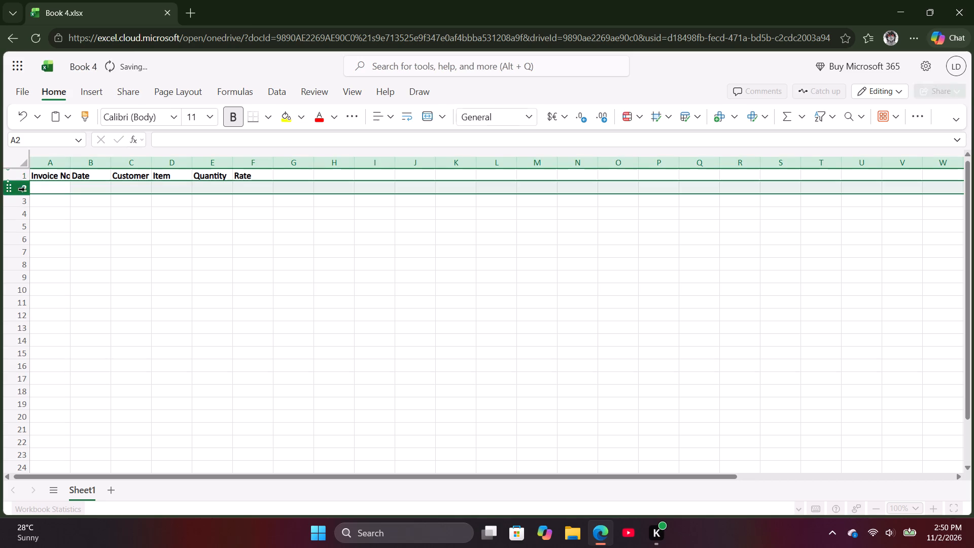
Autofit the widths of columns A through E to their header text.
{"action": "left_click", "coordinate": [24, 176]}
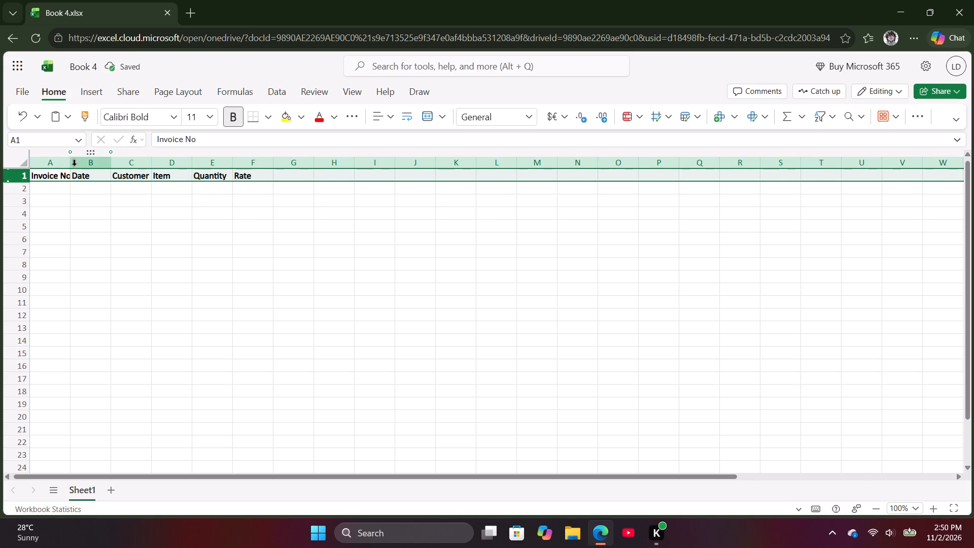
{"action": "double_click", "coordinate": [69, 164]}
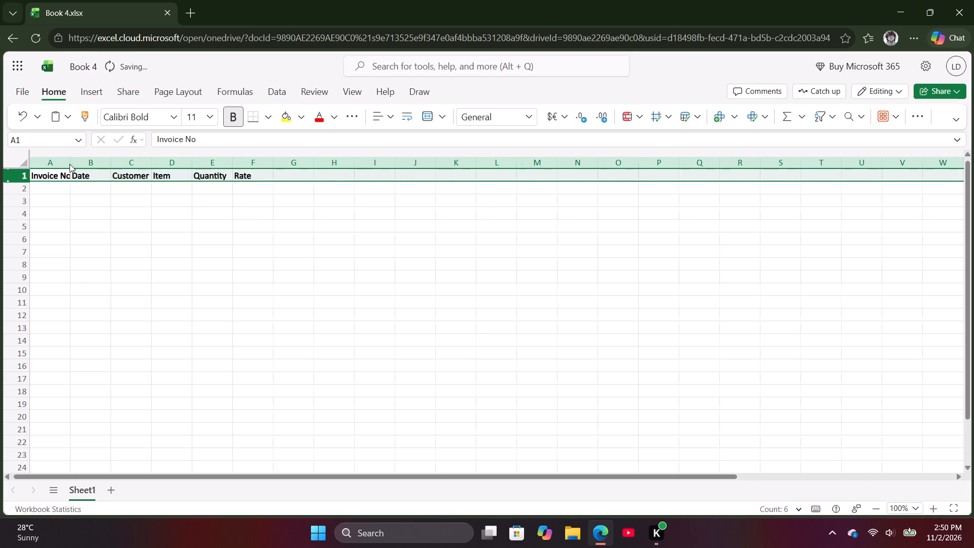
{"action": "double_click", "coordinate": [116, 164]}
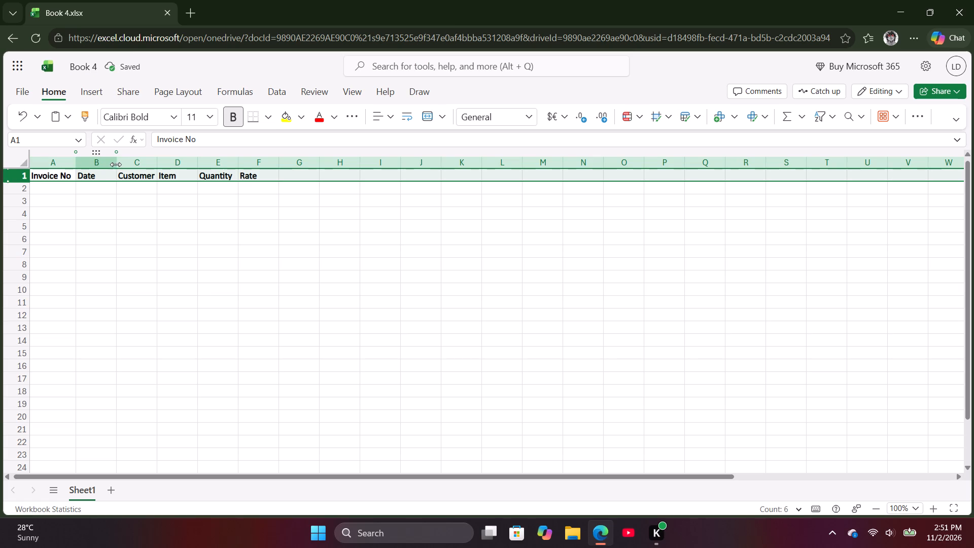
{"action": "double_click", "coordinate": [141, 165]}
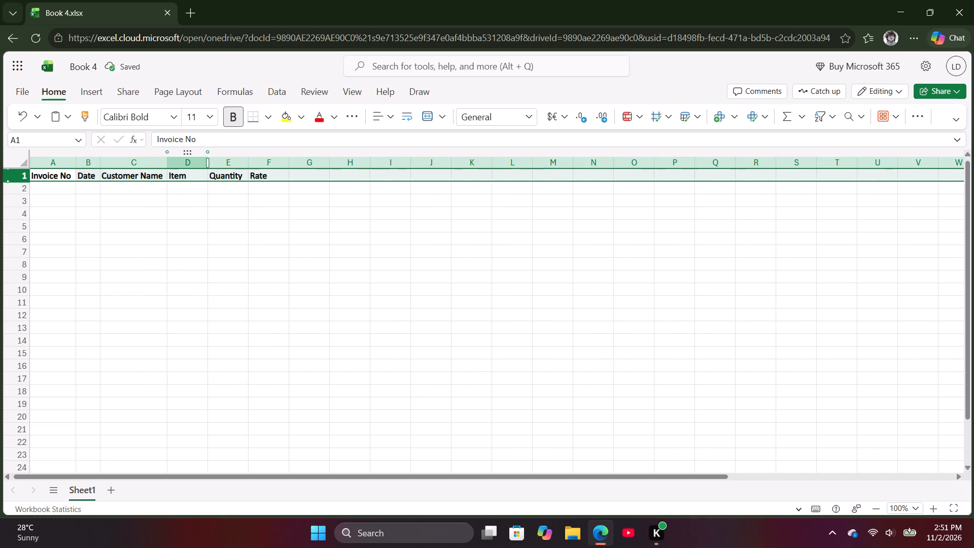
{"action": "double_click", "coordinate": [207, 165]}
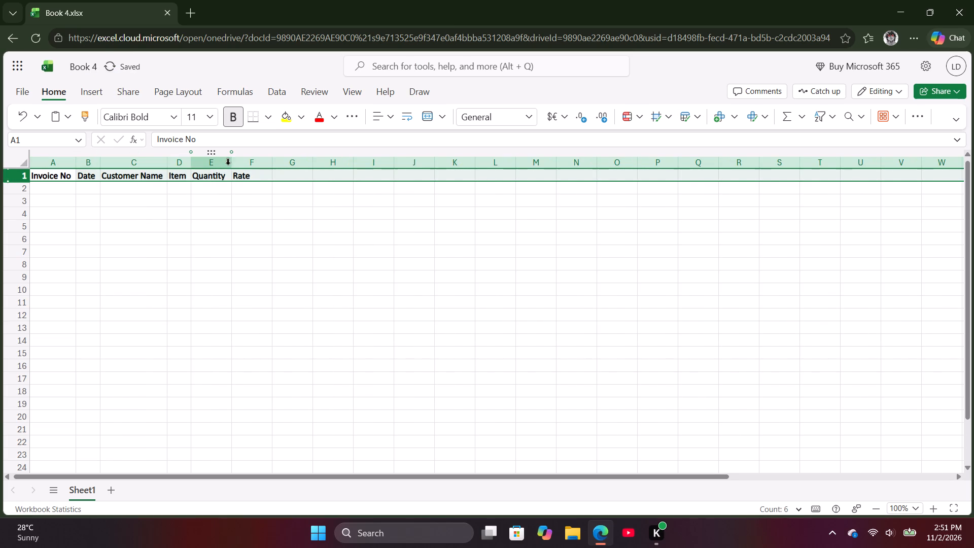
{"action": "double_click", "coordinate": [232, 166]}
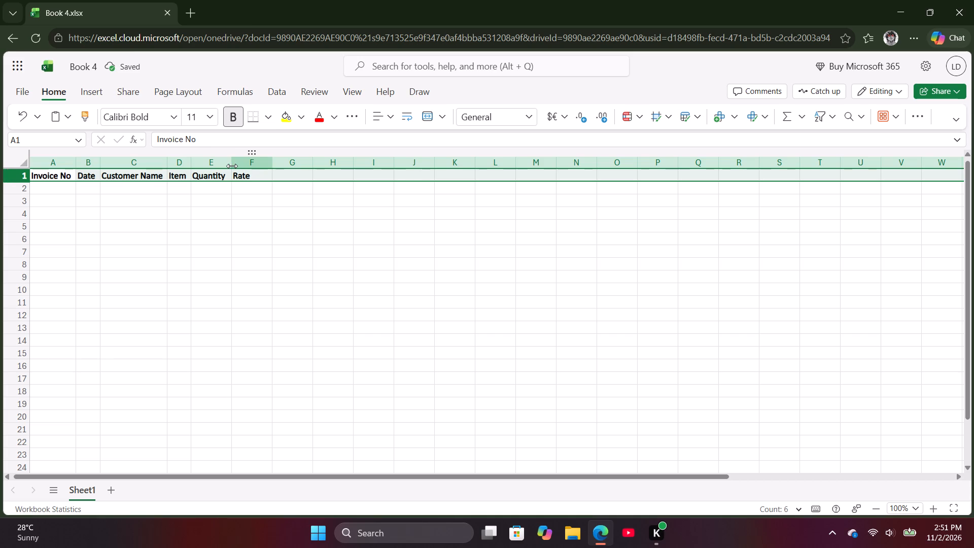
Autofit the width of column E to its "Quantity" header.
{"action": "double_click", "coordinate": [232, 166]}
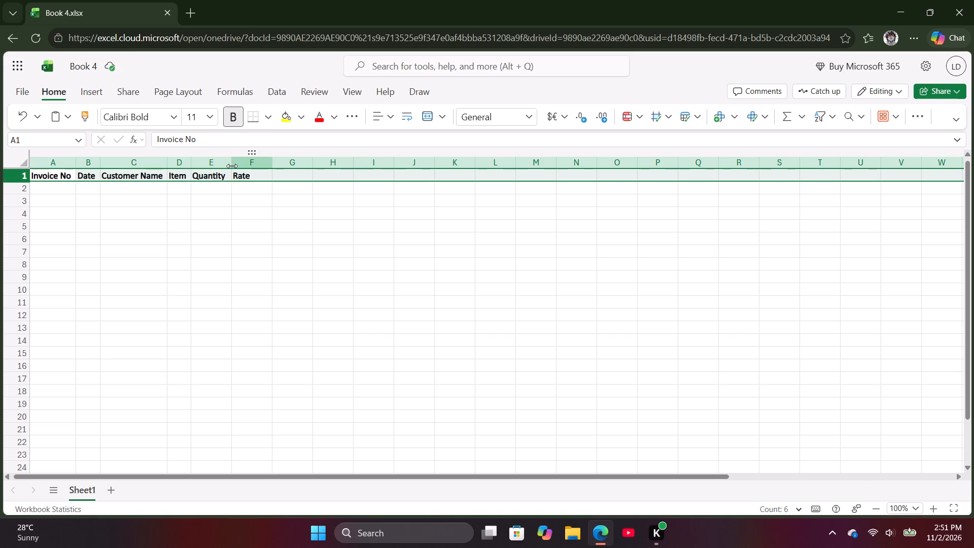
{"action": "double_click", "coordinate": [231, 164]}
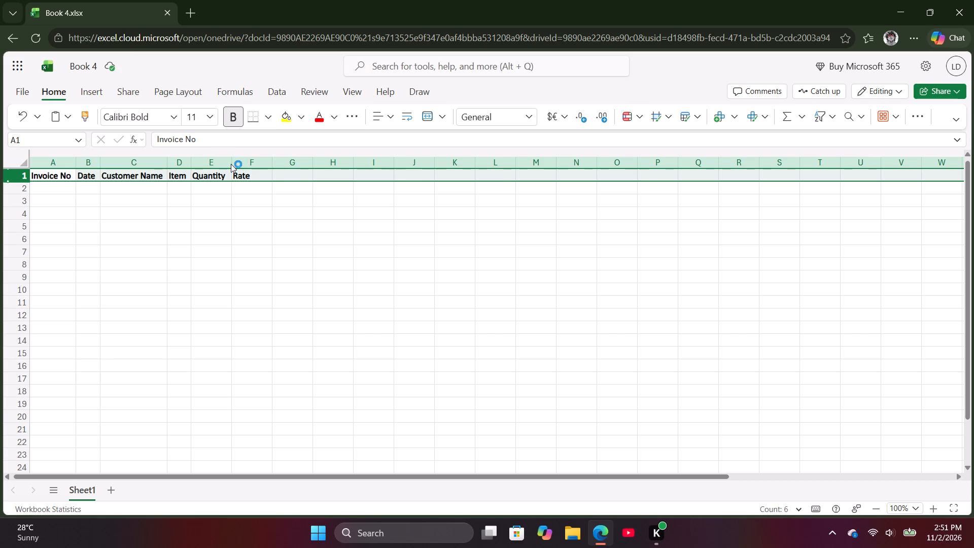
Enter the first invoice number "INVOO1", with two letter O's before the 1, in cell A2.
{"action": "left_click", "coordinate": [57, 189]}
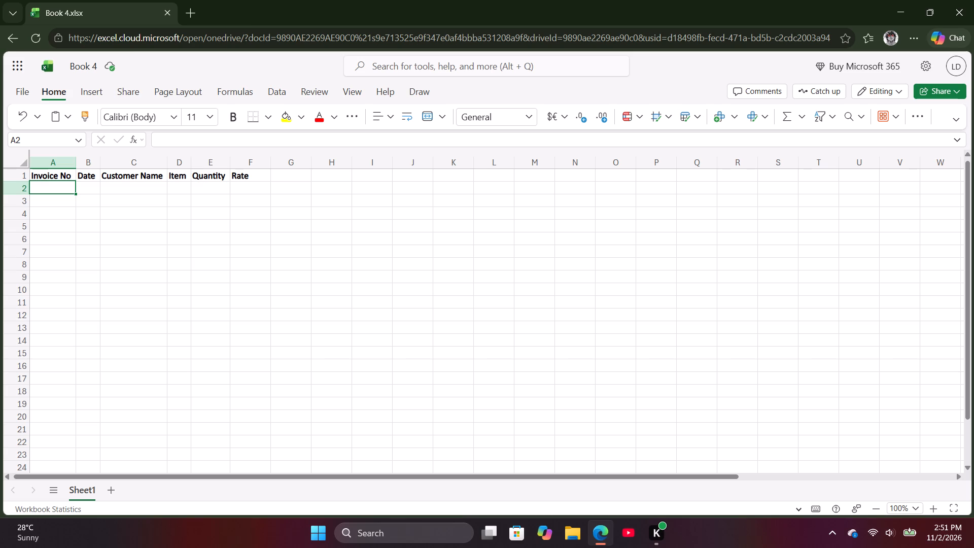
{"action": "key", "text": "i"}
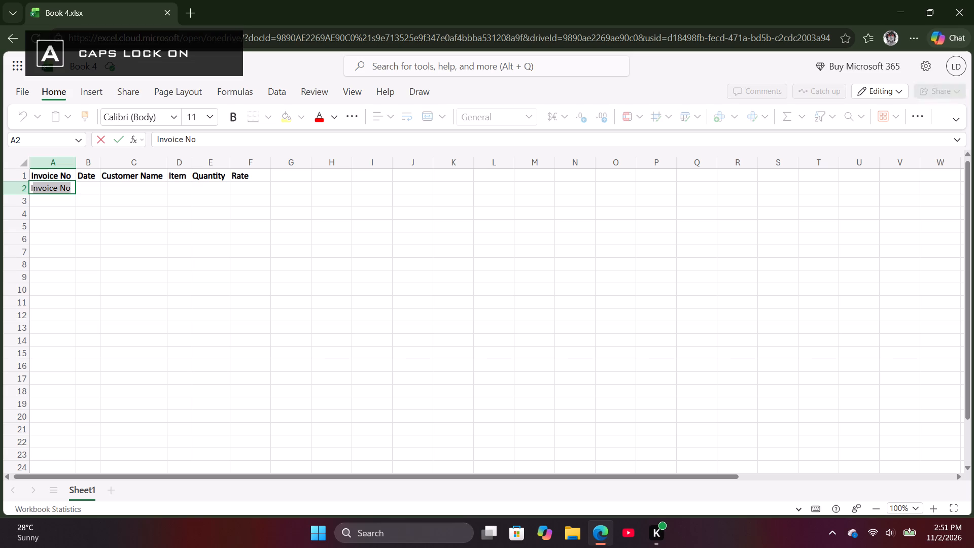
{"action": "key", "text": "n"}
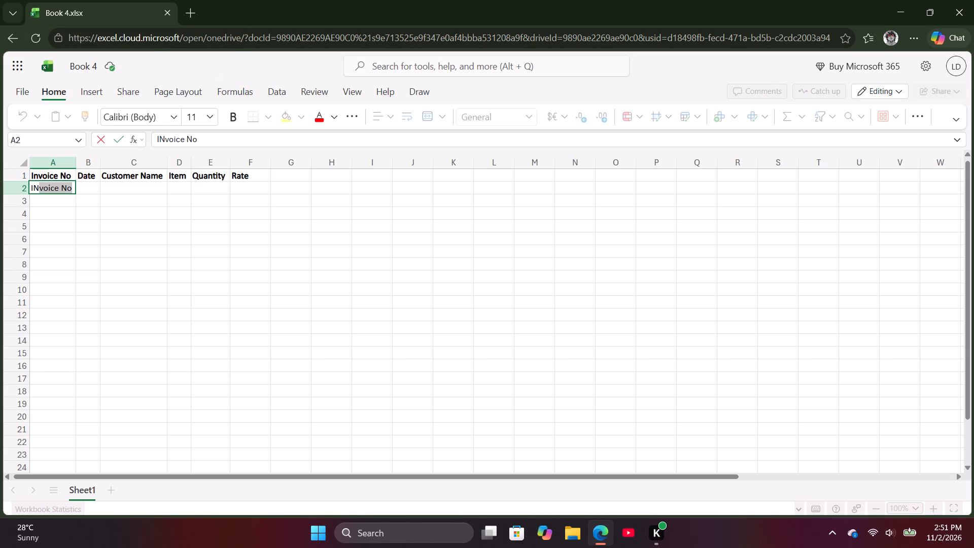
{"action": "key", "text": "v"}
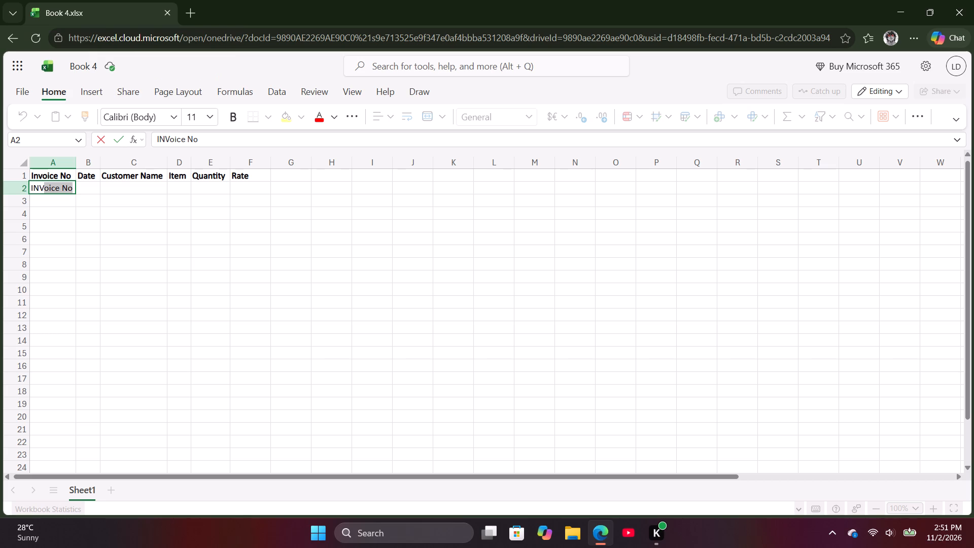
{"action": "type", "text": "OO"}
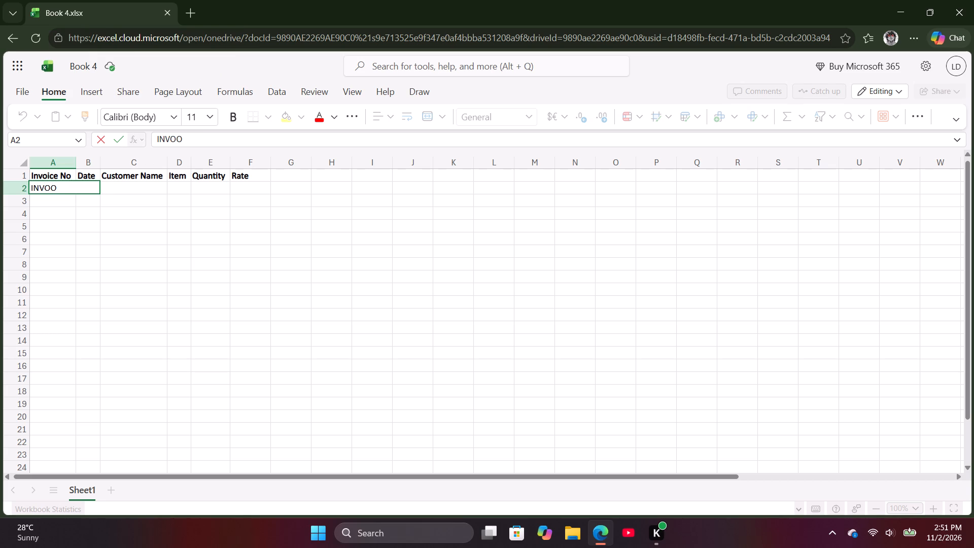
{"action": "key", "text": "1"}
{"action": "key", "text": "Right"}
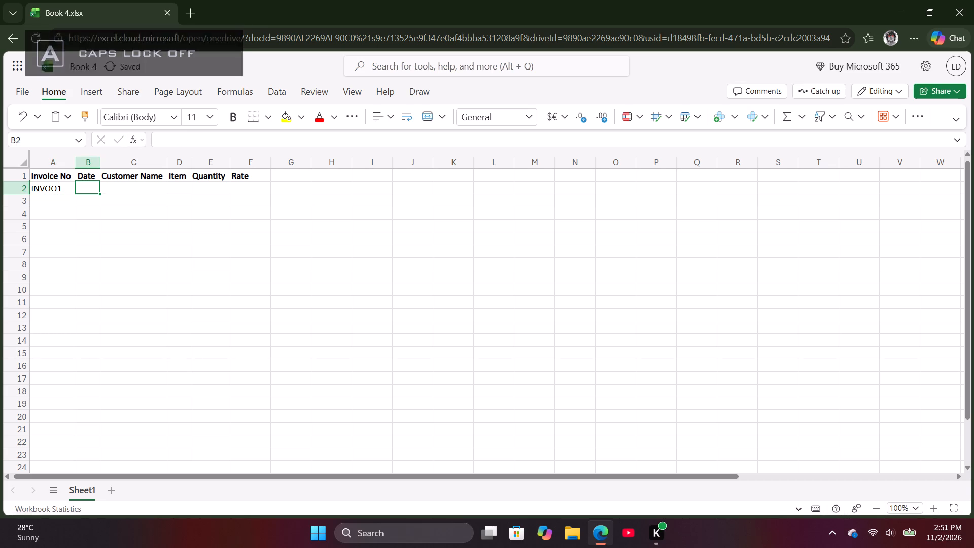
Enter the invoice date 01/11/2026 in cell B2.
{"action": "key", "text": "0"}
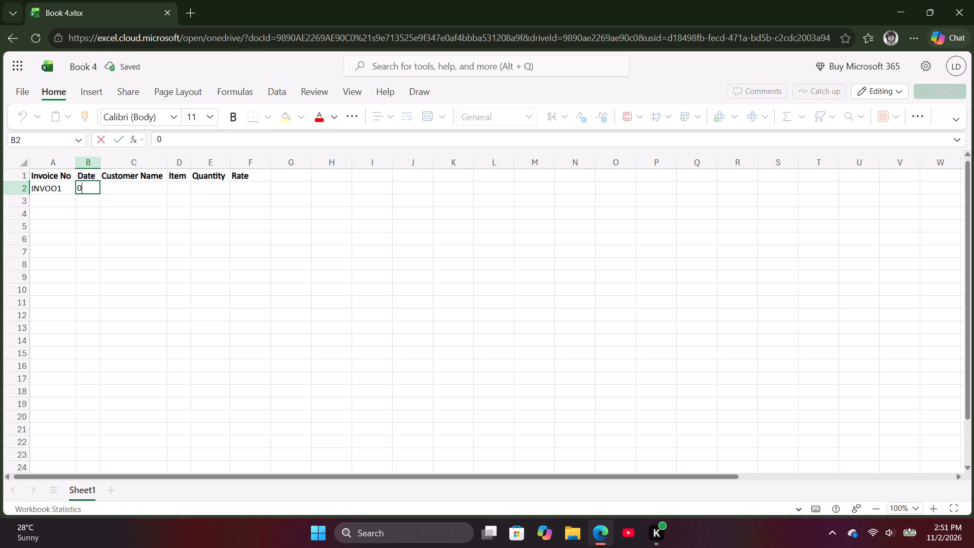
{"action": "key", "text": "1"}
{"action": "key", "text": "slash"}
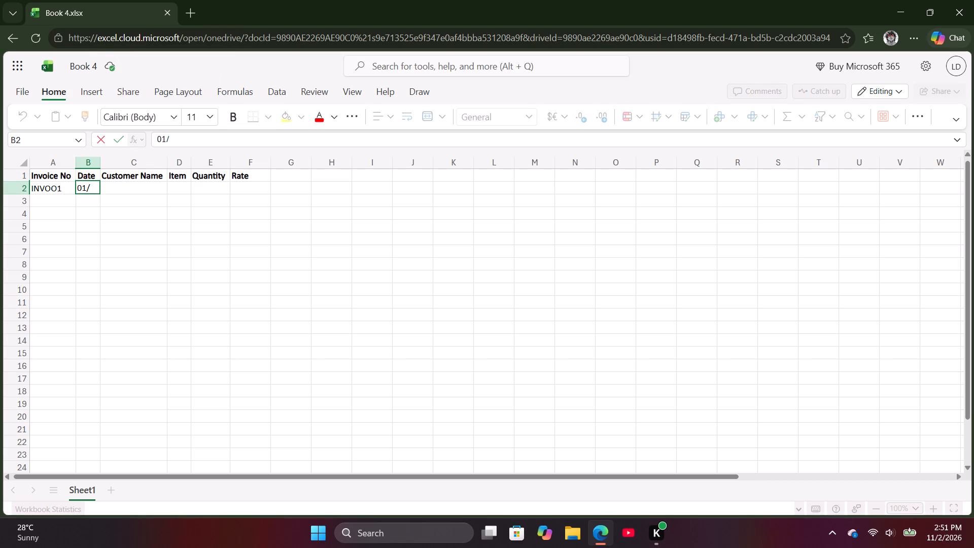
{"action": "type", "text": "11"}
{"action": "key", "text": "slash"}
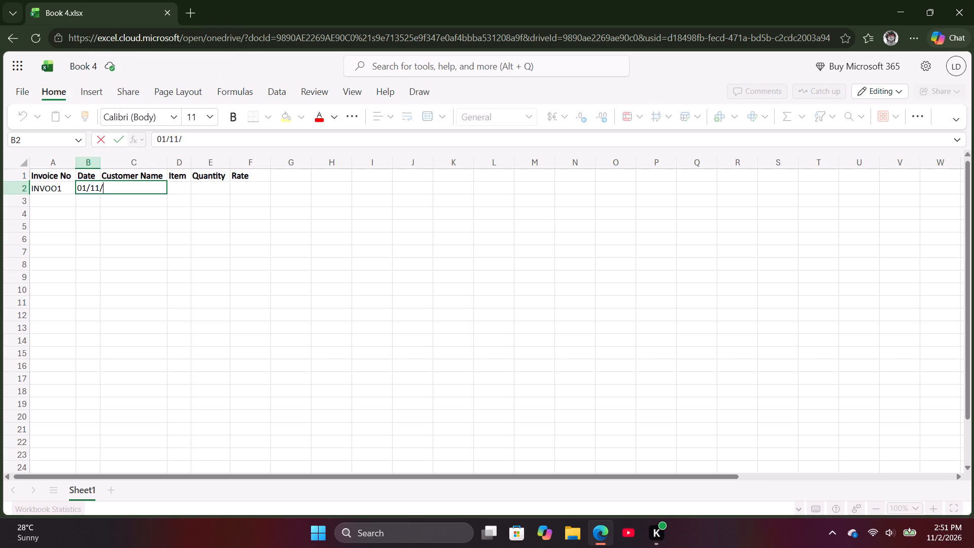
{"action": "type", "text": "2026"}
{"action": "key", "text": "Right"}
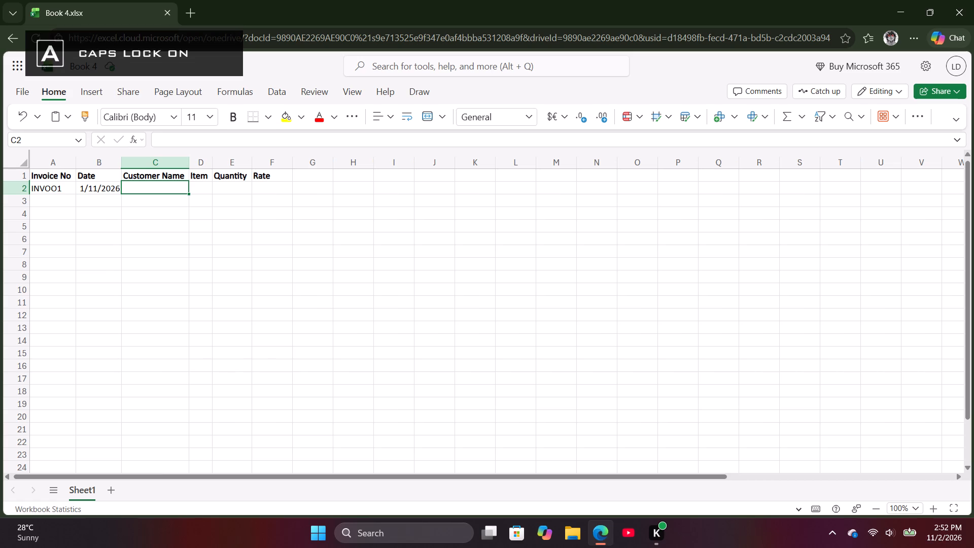
Enter the customer name "Rahul Traders" in cell C2.
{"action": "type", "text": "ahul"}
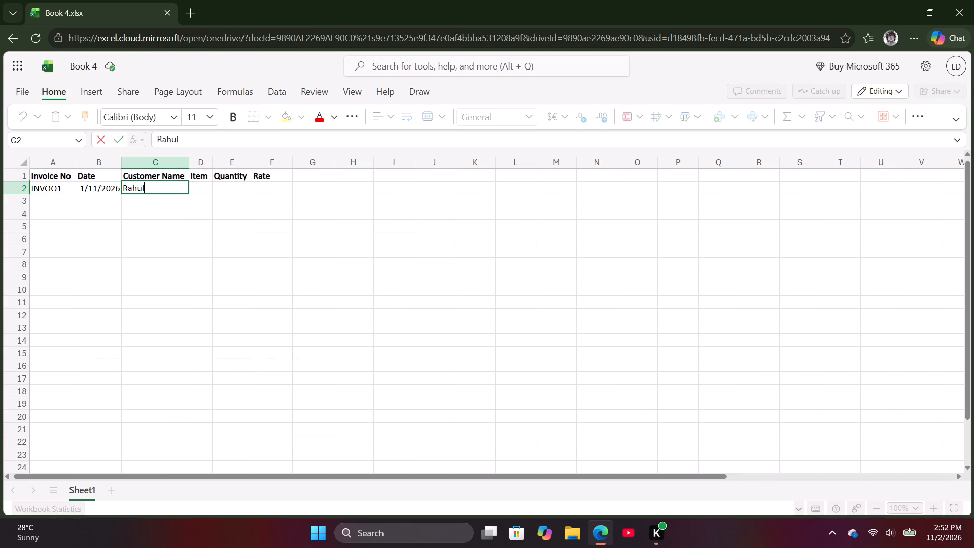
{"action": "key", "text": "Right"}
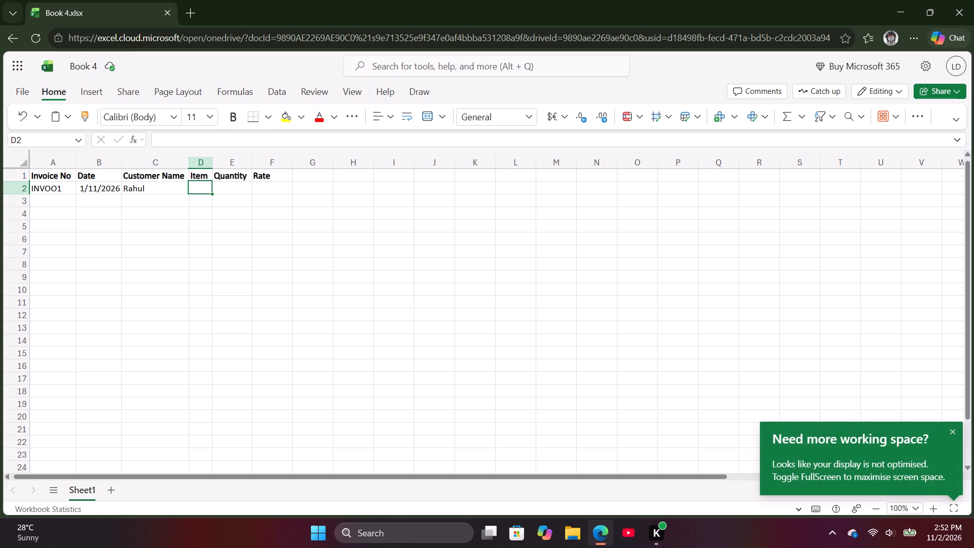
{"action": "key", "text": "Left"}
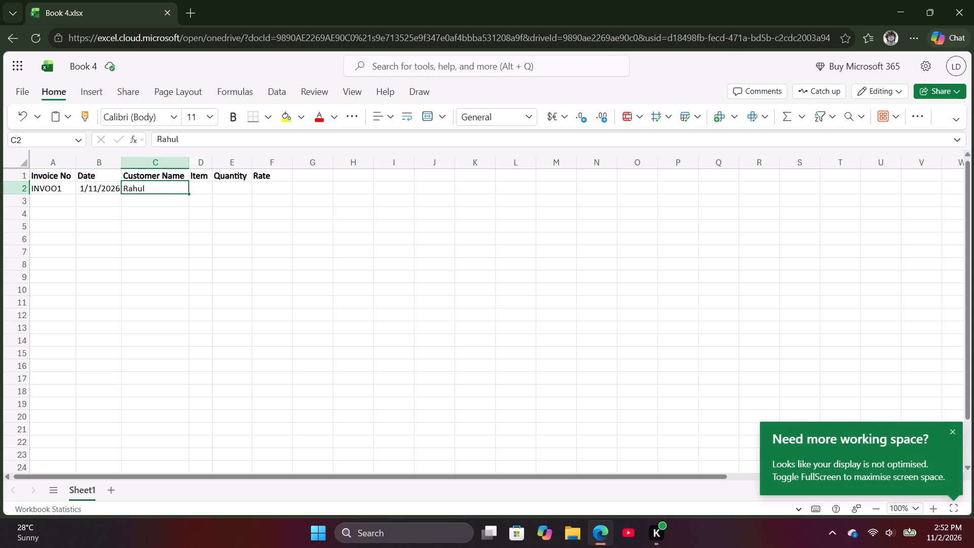
{"action": "double_click", "coordinate": [154, 189]}
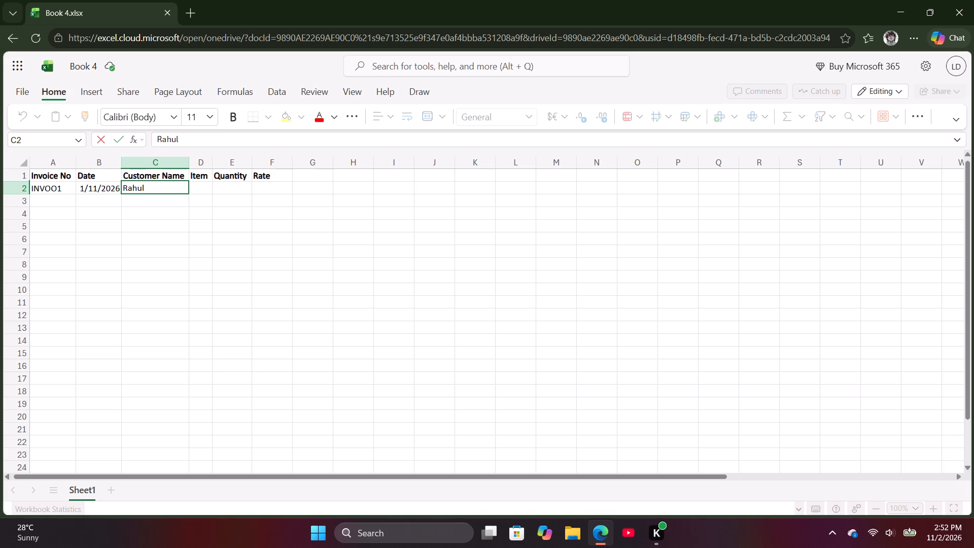
{"action": "key", "text": "space"}
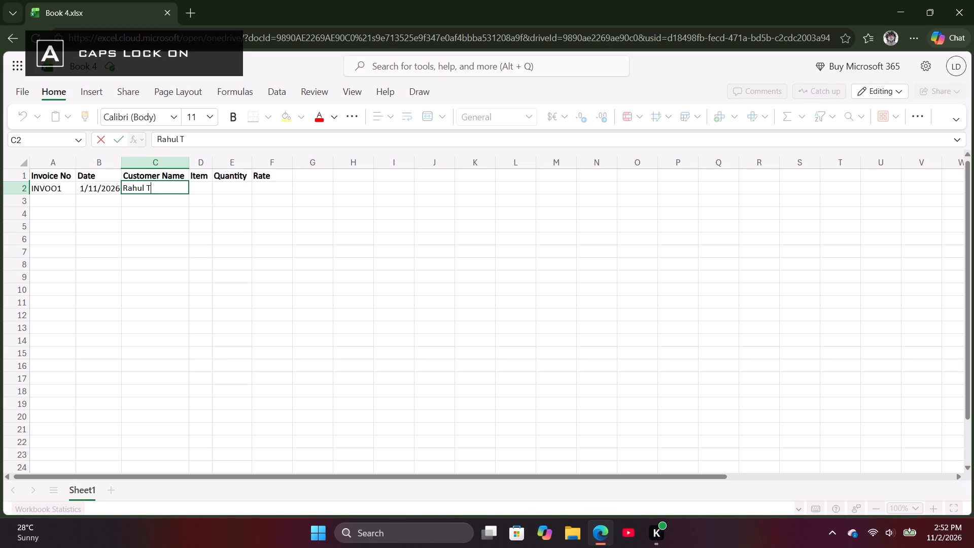
{"action": "type", "text": "ra"}
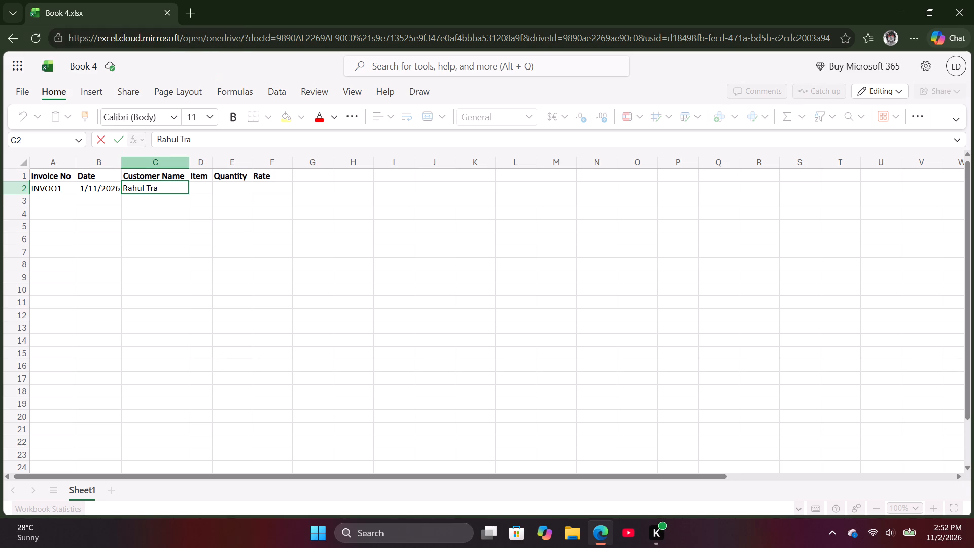
{"action": "type", "text": "ders"}
{"action": "key", "text": "Right"}
{"action": "key", "text": "Right"}
{"action": "key", "text": "Down"}
{"action": "key", "text": "Down"}
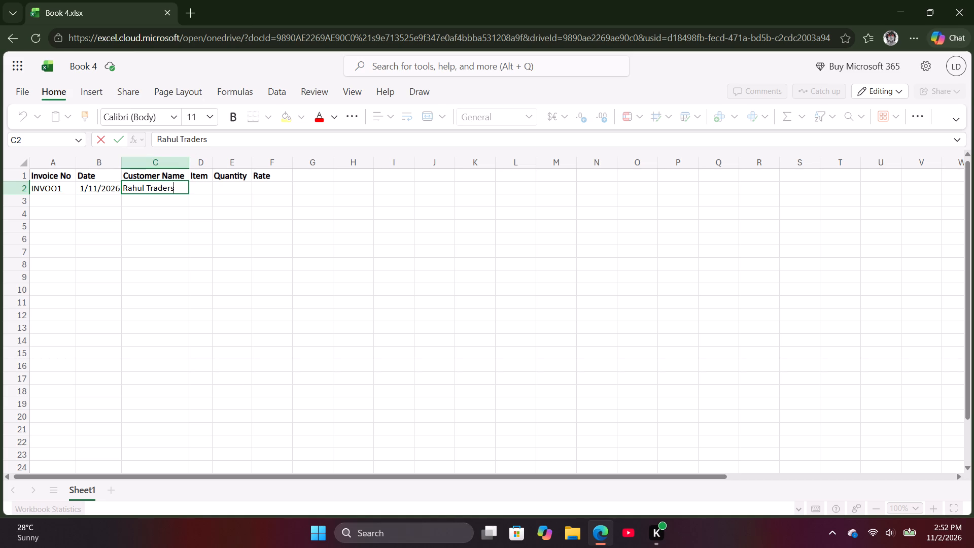
{"action": "left_click", "coordinate": [200, 191]}
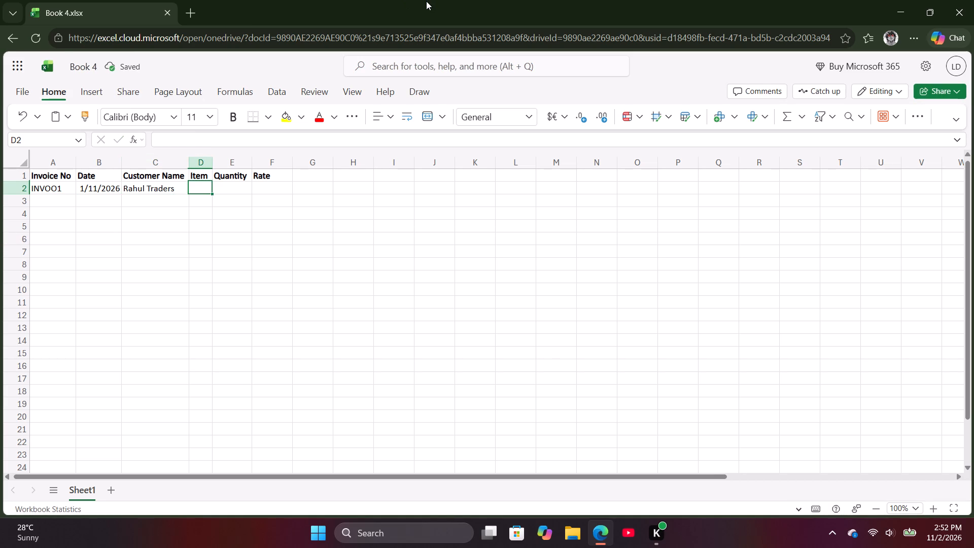
Complete the first invoice row with item "Laptop", quantity 2 and rate 35000 in cells D2 to F2.
{"action": "left_click", "coordinate": [196, 190]}
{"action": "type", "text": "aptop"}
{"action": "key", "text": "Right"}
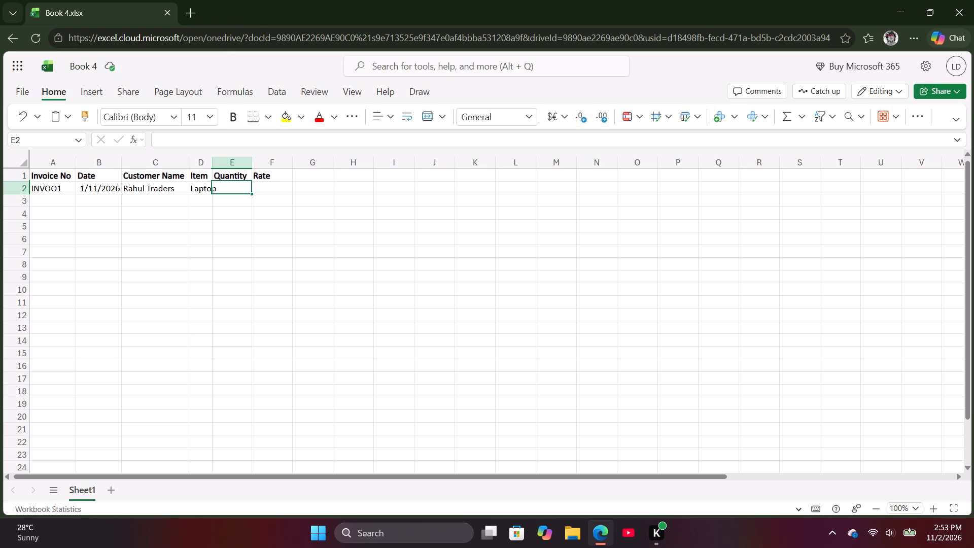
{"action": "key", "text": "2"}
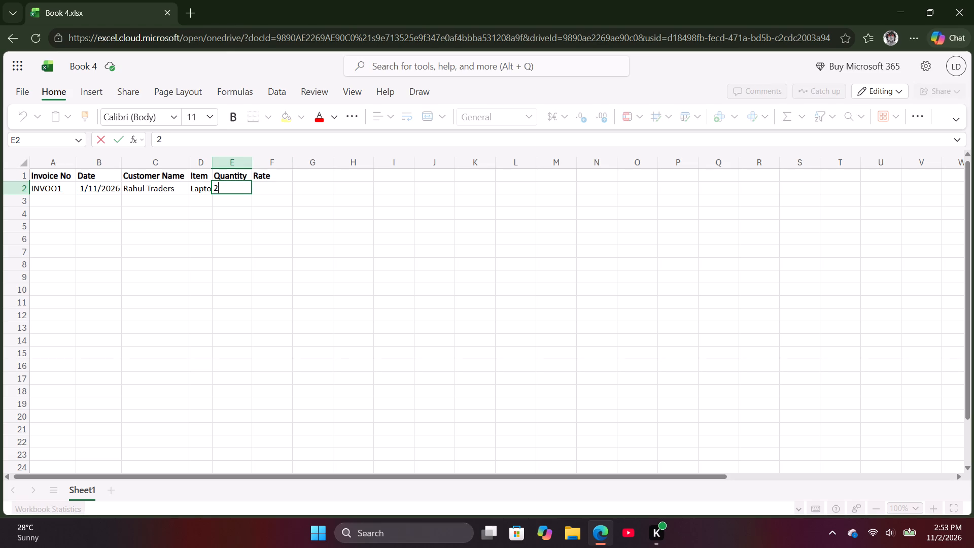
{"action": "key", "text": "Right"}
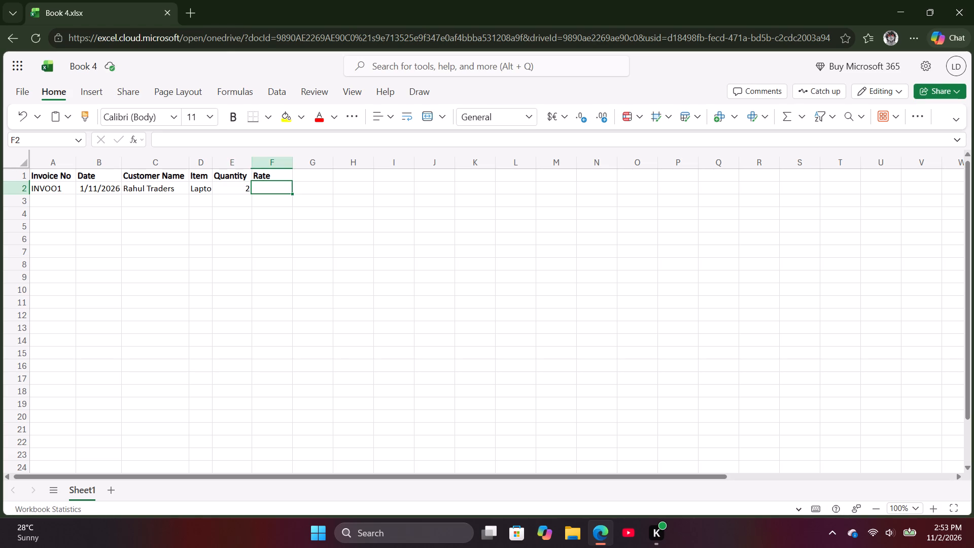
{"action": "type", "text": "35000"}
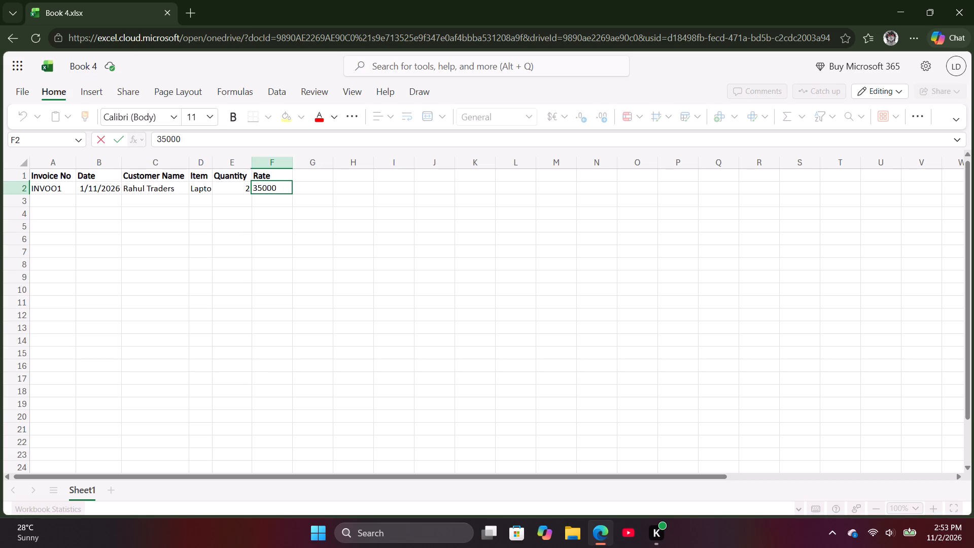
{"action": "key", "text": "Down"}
Enter the second invoice number "INVO002" in cell A3.
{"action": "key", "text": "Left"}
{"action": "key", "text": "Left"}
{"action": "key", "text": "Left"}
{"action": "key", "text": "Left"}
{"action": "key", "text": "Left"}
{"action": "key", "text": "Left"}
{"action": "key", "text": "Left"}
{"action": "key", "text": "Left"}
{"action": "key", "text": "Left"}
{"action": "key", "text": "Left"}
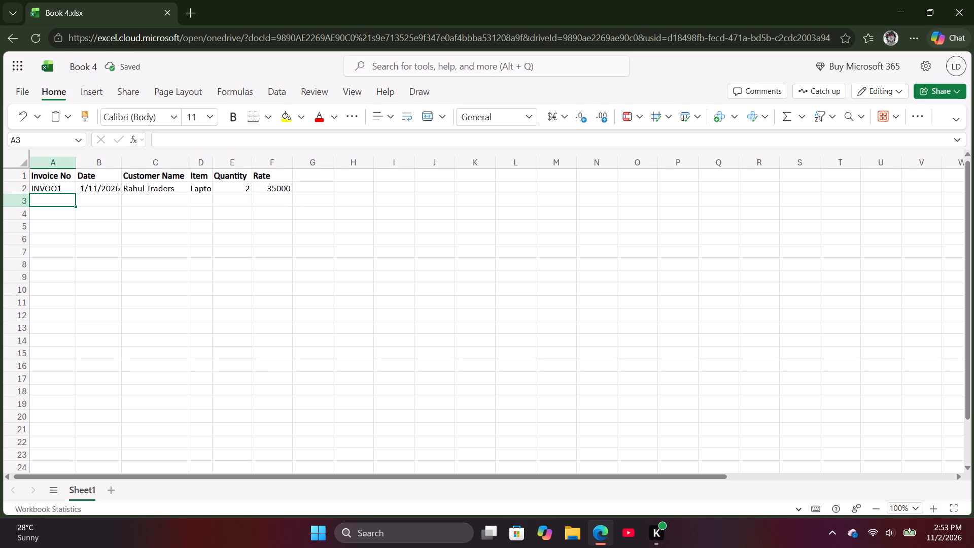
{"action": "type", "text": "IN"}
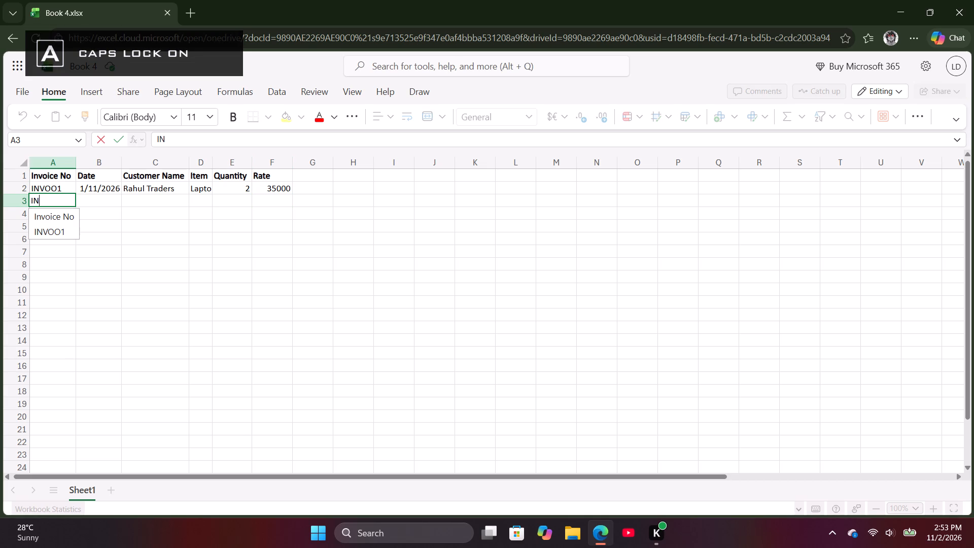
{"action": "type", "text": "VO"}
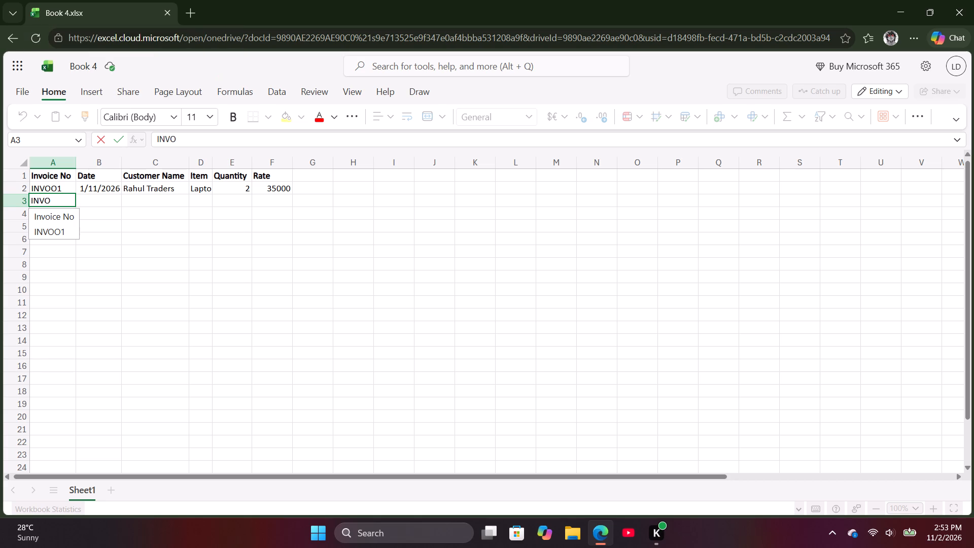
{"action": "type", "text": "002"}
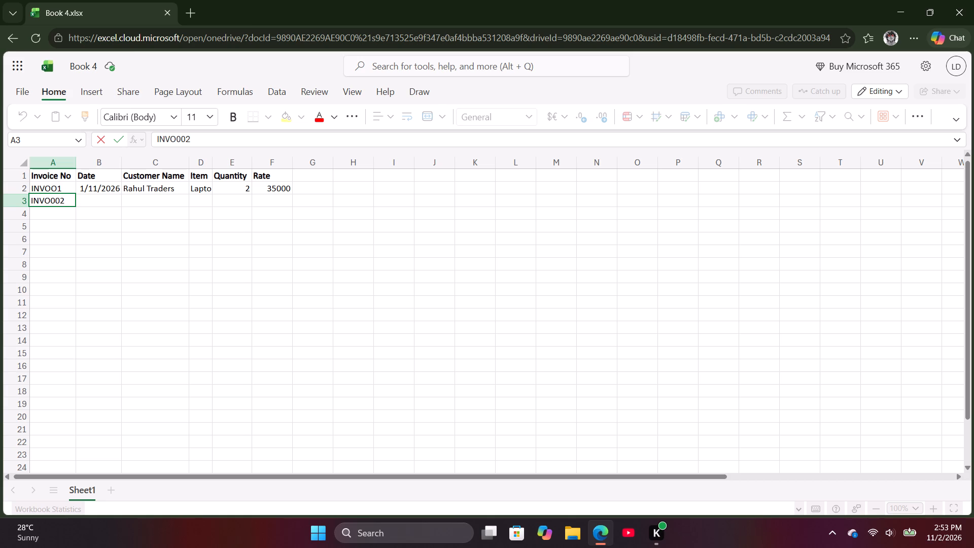
Correct the first two invoice numbers to INV001 in cell A2 and INV002 in cell A3.
{"action": "left_click", "coordinate": [65, 183]}
{"action": "double_click", "coordinate": [59, 191]}
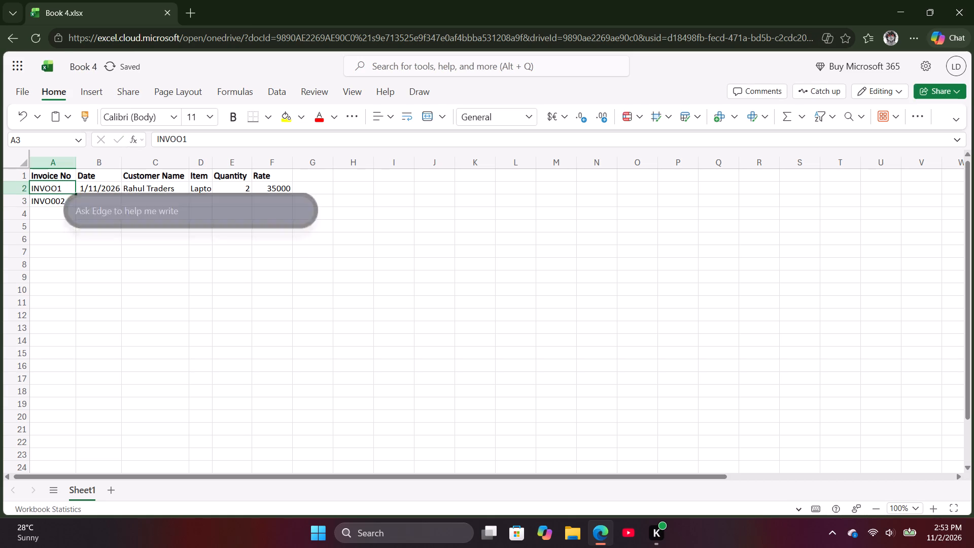
{"action": "left_click", "coordinate": [56, 189]}
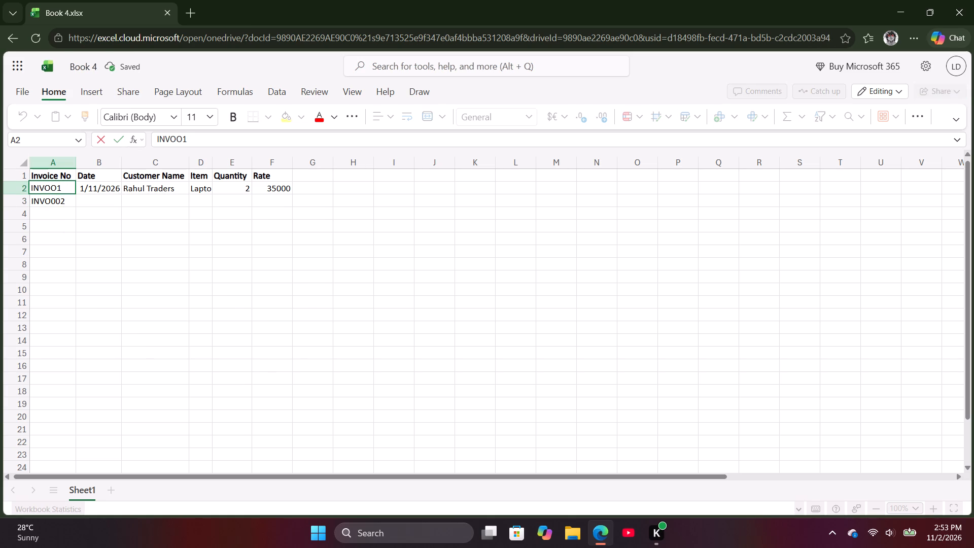
{"action": "key", "text": "BackSpace"}
{"action": "key", "text": "BackSpace"}
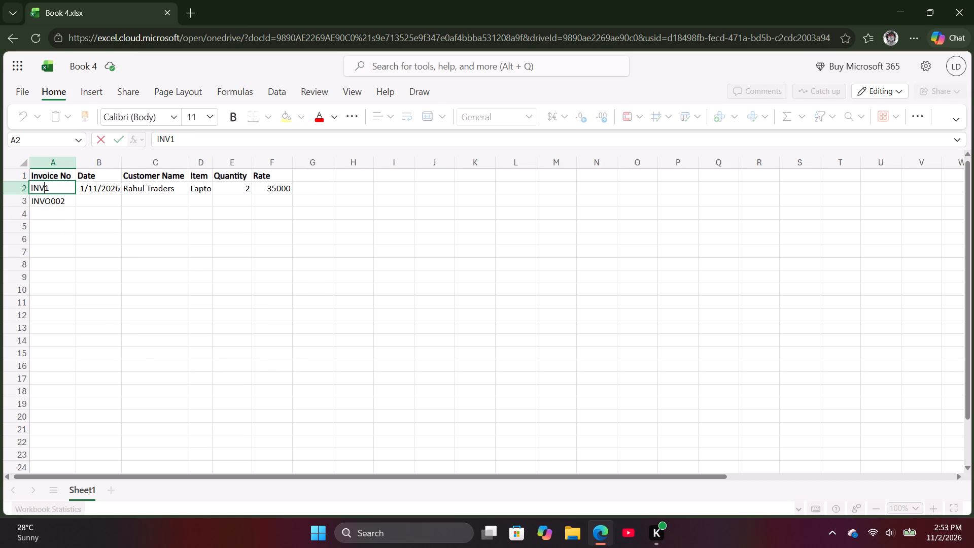
{"action": "type", "text": "00"}
{"action": "double_click", "coordinate": [51, 200]}
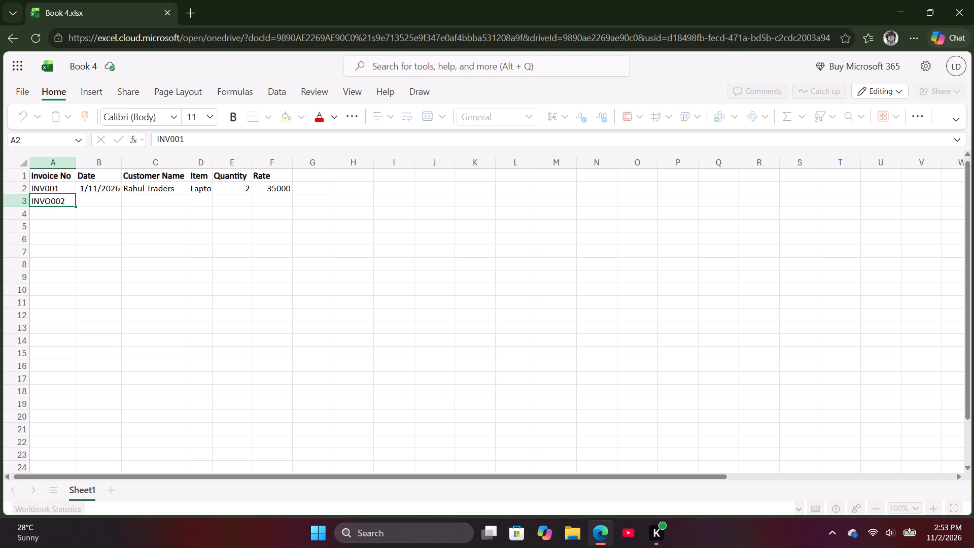
{"action": "left_click", "coordinate": [49, 199]}
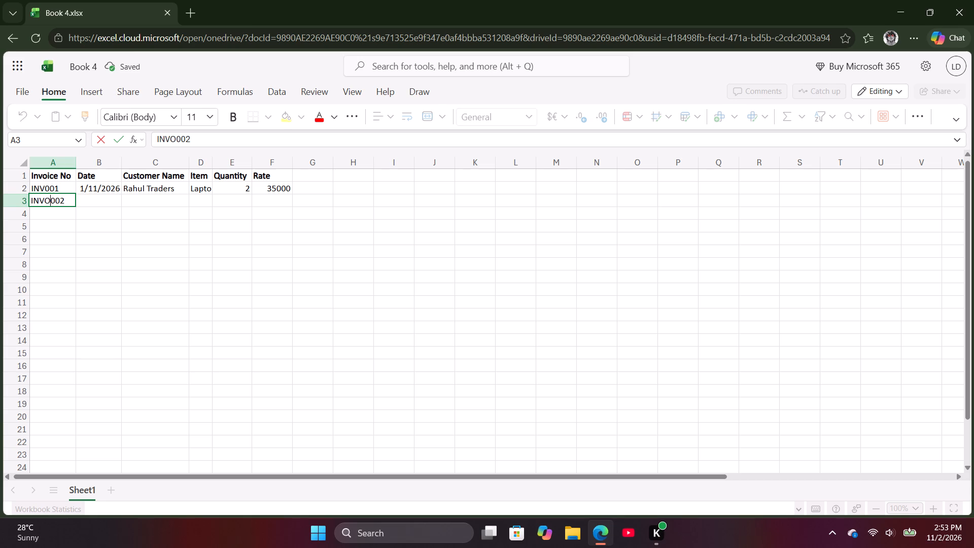
{"action": "key", "text": "BackSpace"}
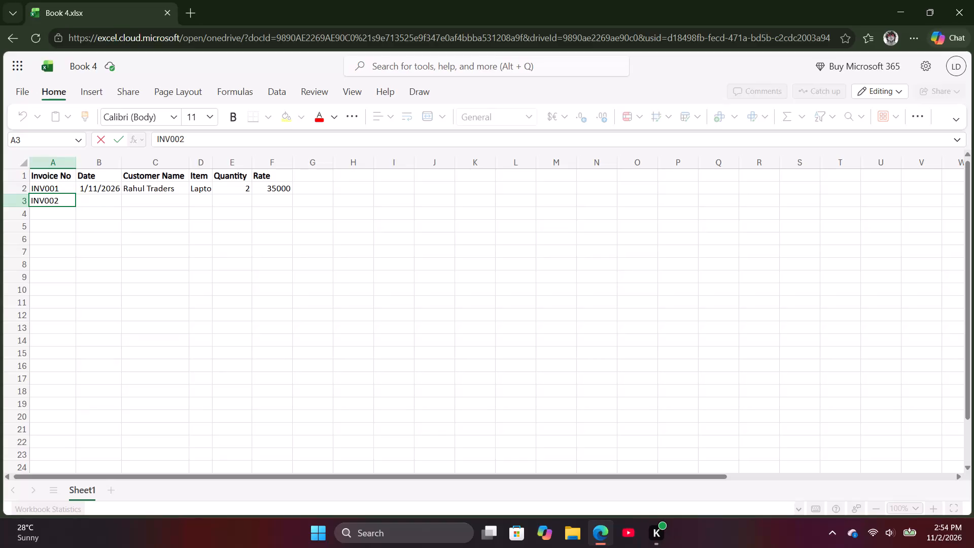
Enter the invoice numbers INV003, INV004 and INV005 in cells A4 to A6.
{"action": "left_click", "coordinate": [57, 216]}
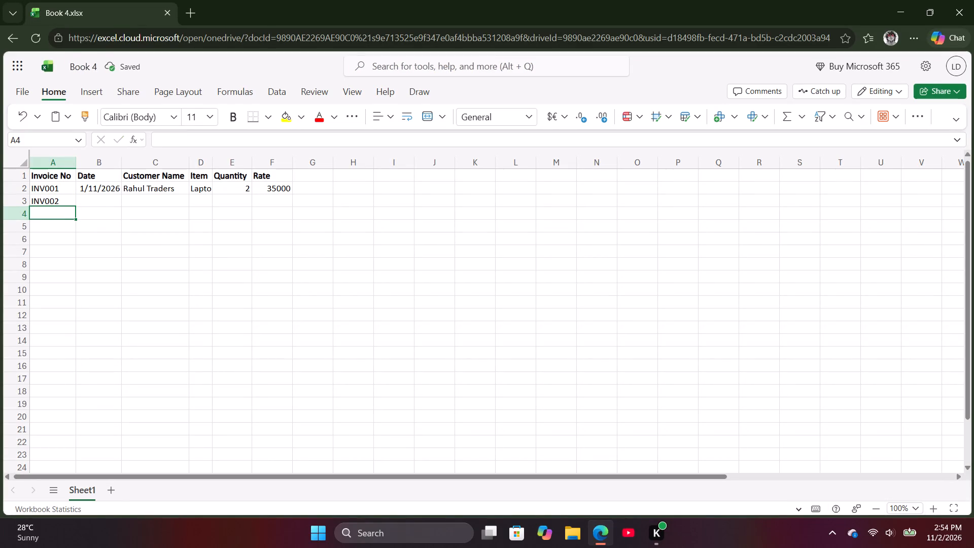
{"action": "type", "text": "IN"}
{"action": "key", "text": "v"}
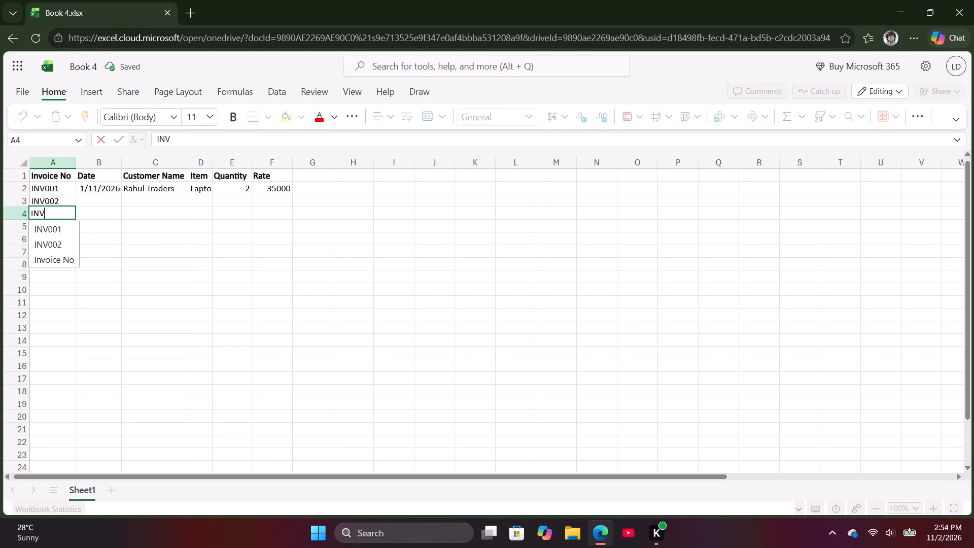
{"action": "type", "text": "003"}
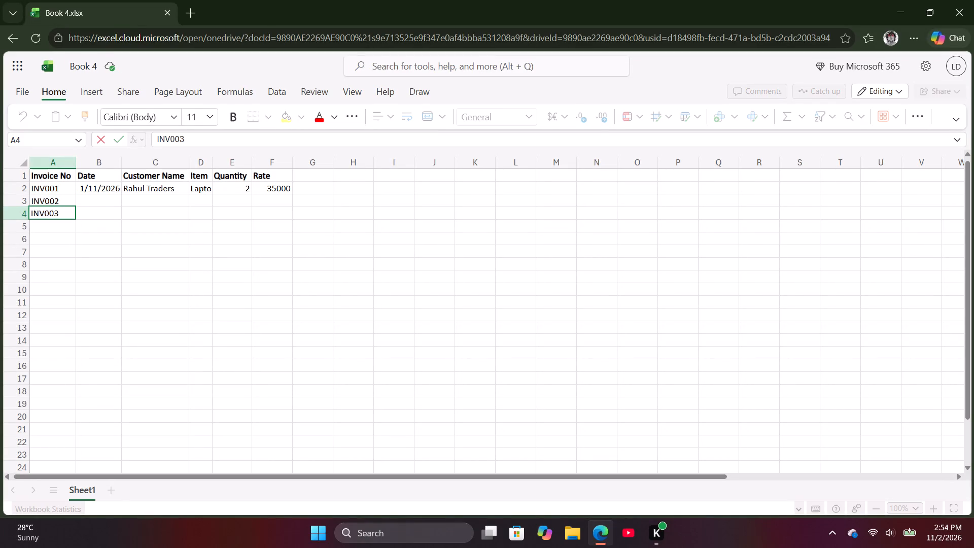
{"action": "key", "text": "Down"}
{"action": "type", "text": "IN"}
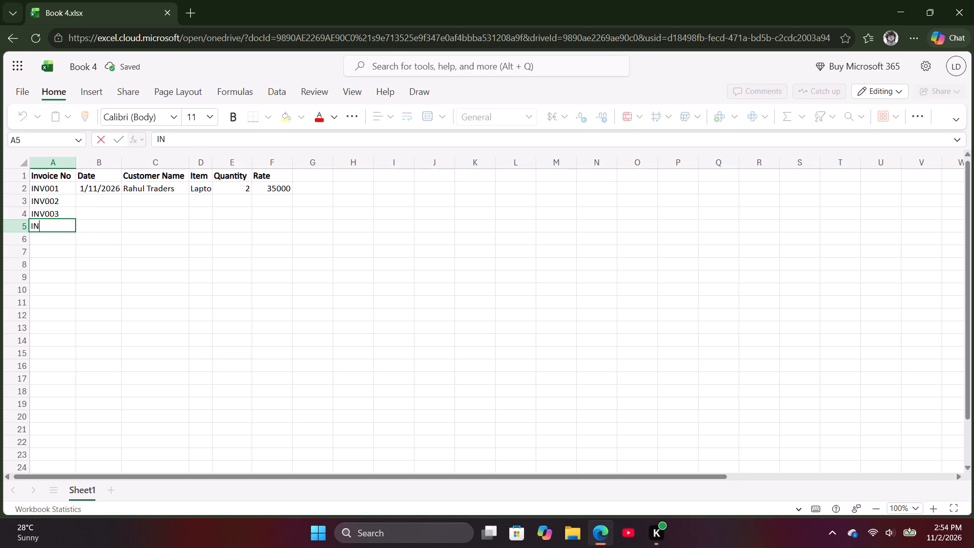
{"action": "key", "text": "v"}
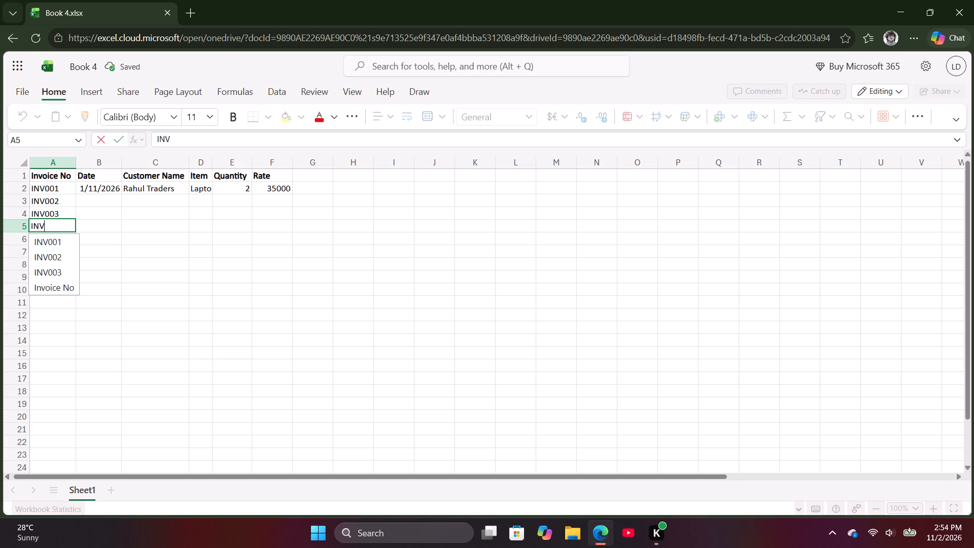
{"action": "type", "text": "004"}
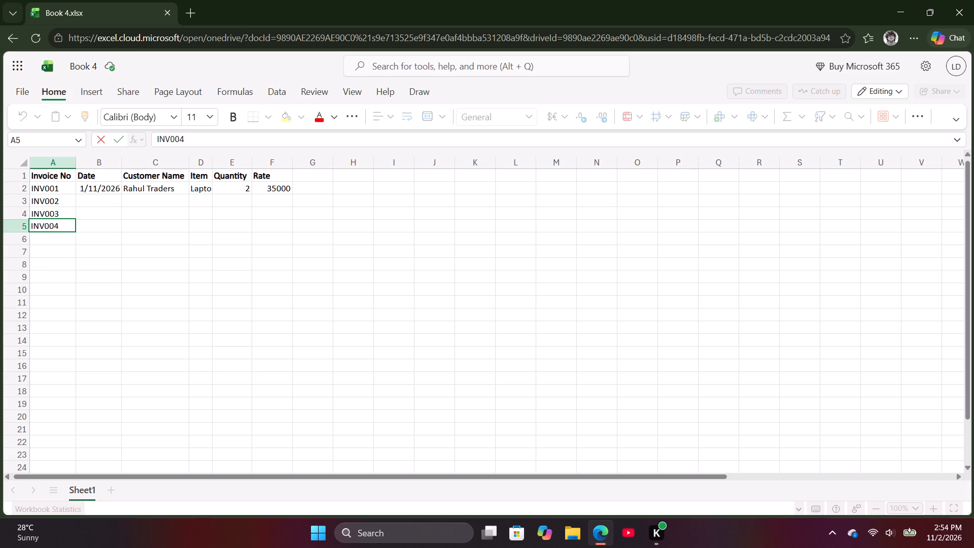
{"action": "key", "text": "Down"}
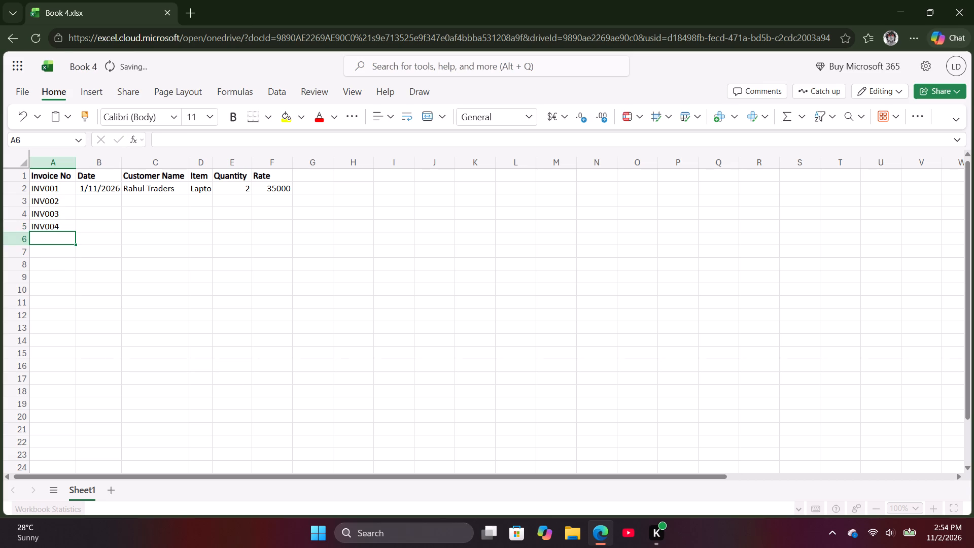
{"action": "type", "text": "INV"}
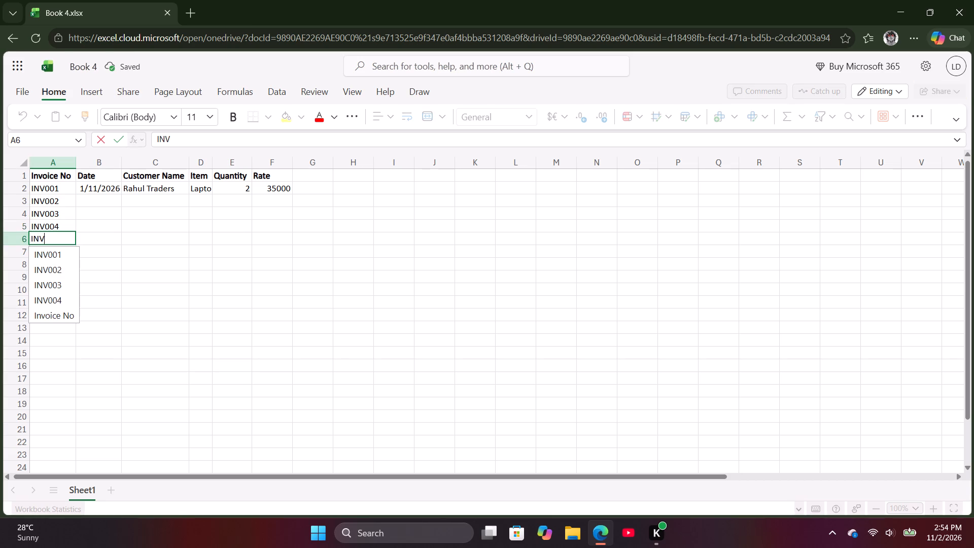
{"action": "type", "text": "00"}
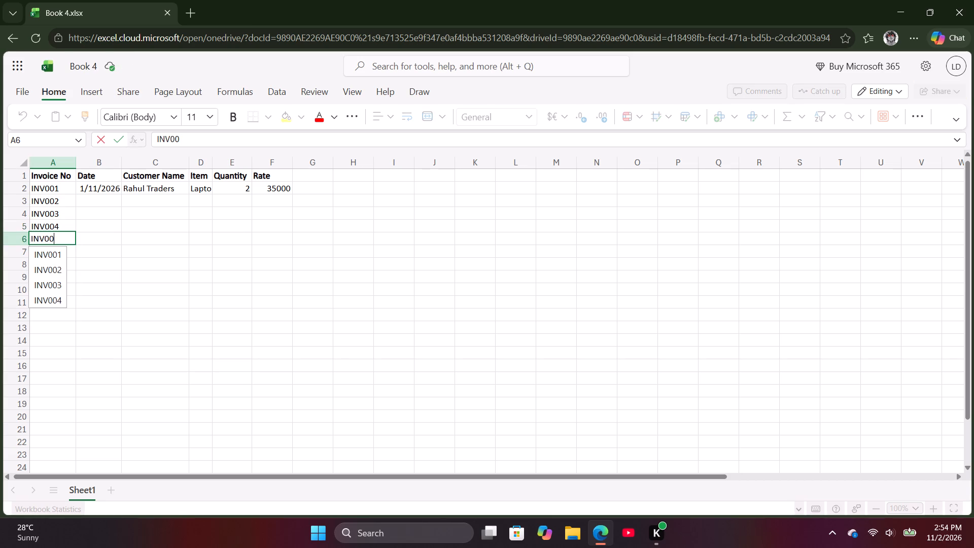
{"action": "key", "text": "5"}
Continue the Invoice No column with INV006, INV007 and INV008 in cells A7 to A9.
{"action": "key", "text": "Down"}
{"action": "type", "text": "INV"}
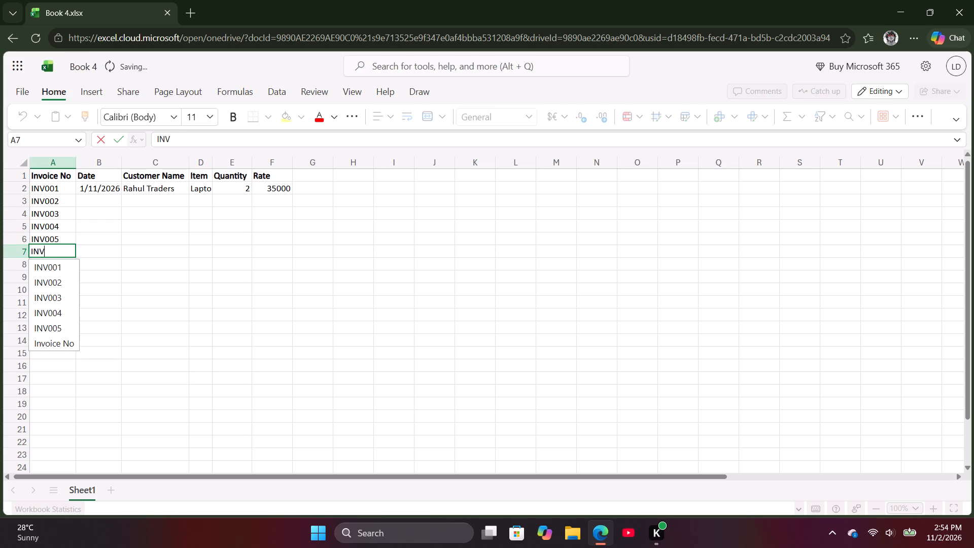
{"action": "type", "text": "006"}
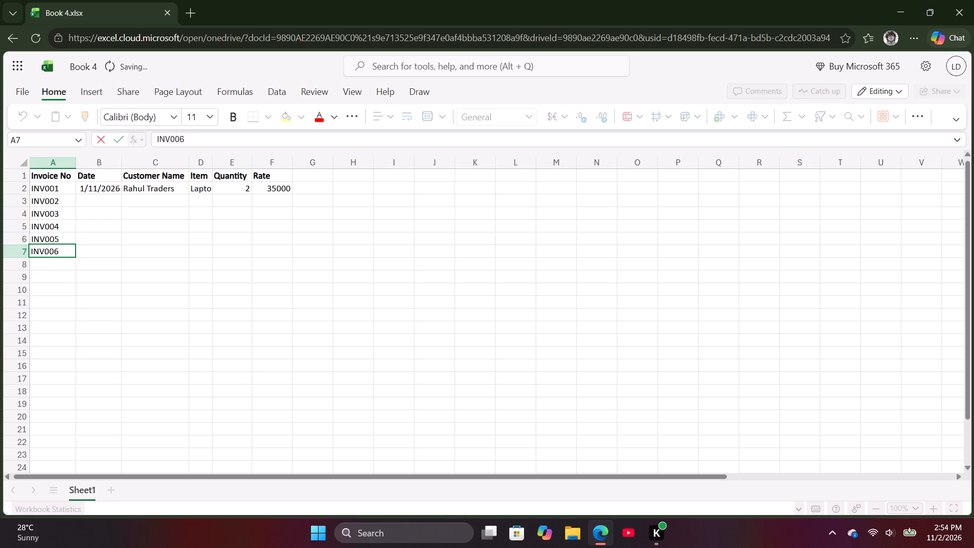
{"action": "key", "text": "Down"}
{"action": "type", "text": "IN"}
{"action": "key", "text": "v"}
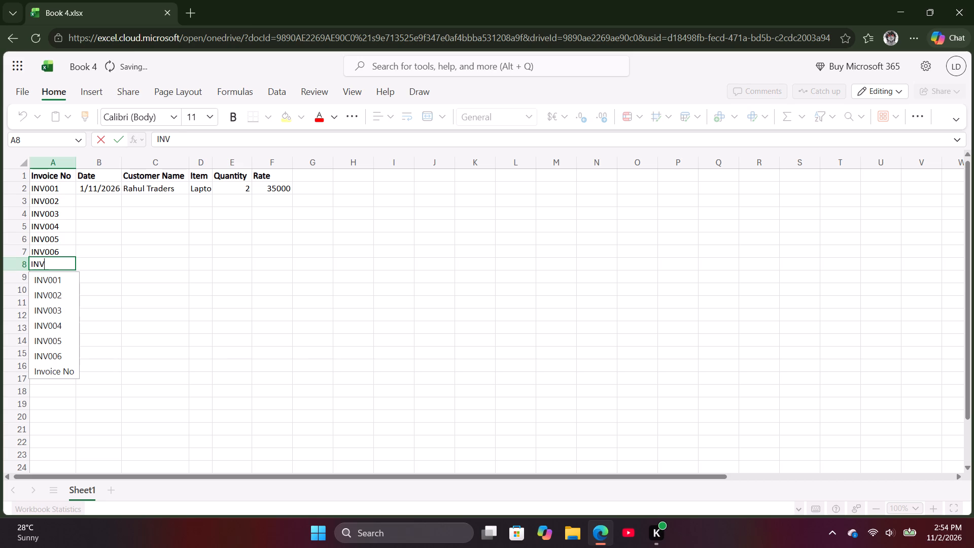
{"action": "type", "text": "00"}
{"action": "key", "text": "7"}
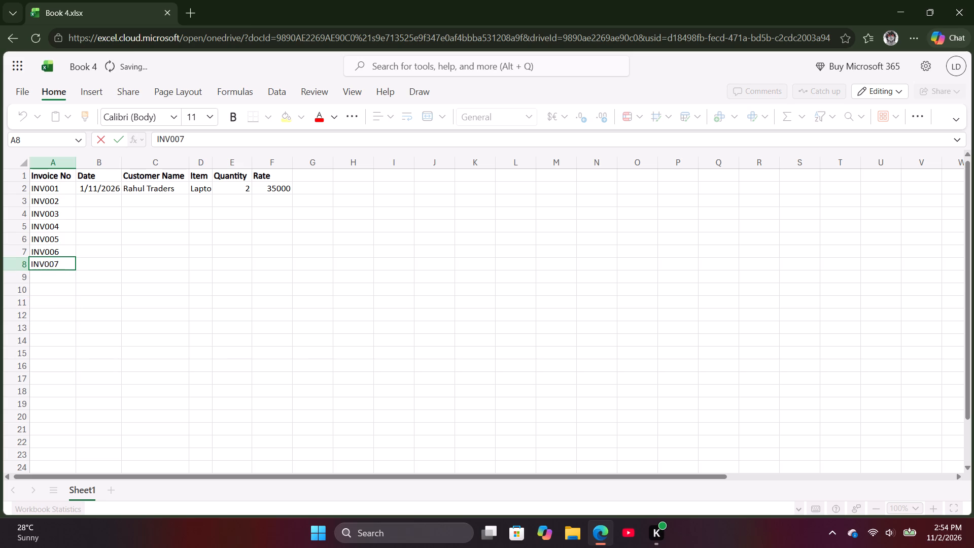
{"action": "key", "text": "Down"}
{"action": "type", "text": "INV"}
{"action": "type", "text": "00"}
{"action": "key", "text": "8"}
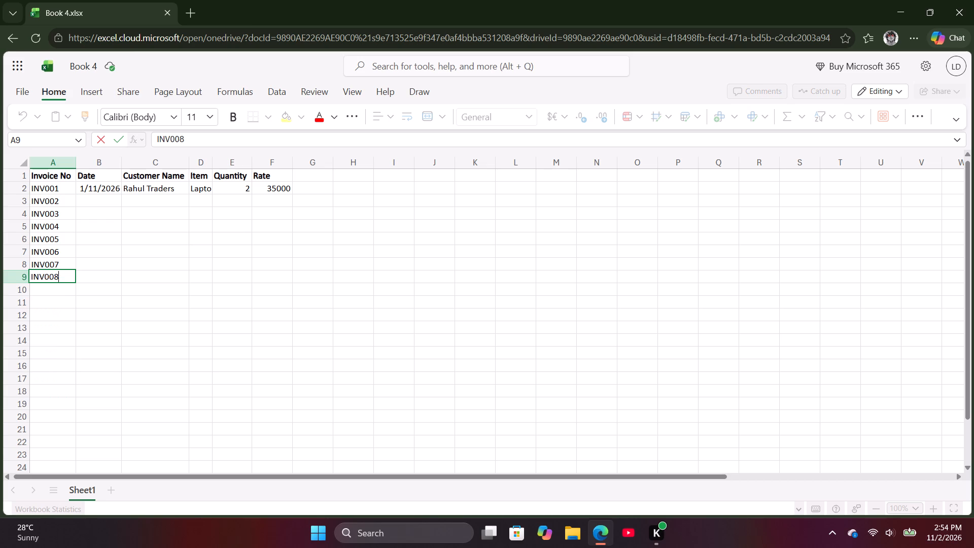
Enter "02/11//2026" as the date for invoice INV002 in cell B3.
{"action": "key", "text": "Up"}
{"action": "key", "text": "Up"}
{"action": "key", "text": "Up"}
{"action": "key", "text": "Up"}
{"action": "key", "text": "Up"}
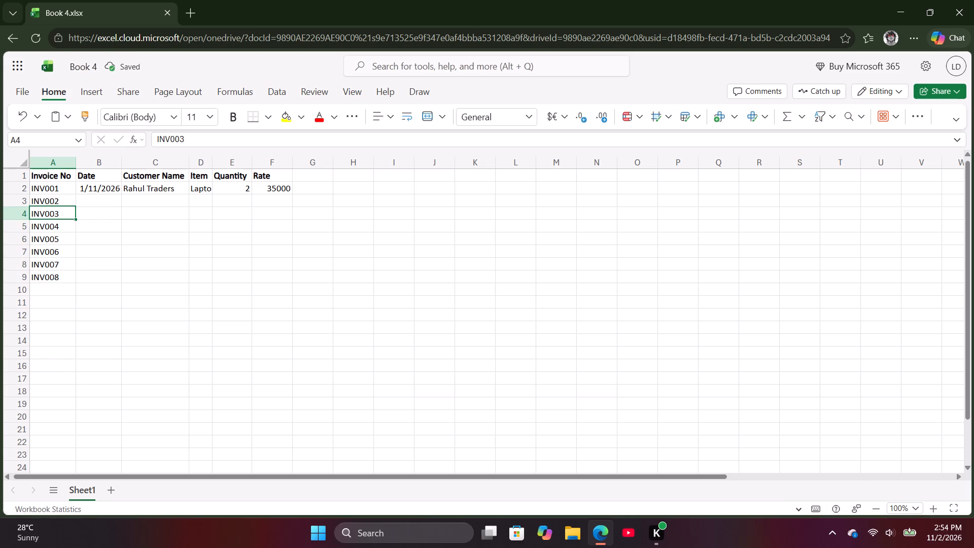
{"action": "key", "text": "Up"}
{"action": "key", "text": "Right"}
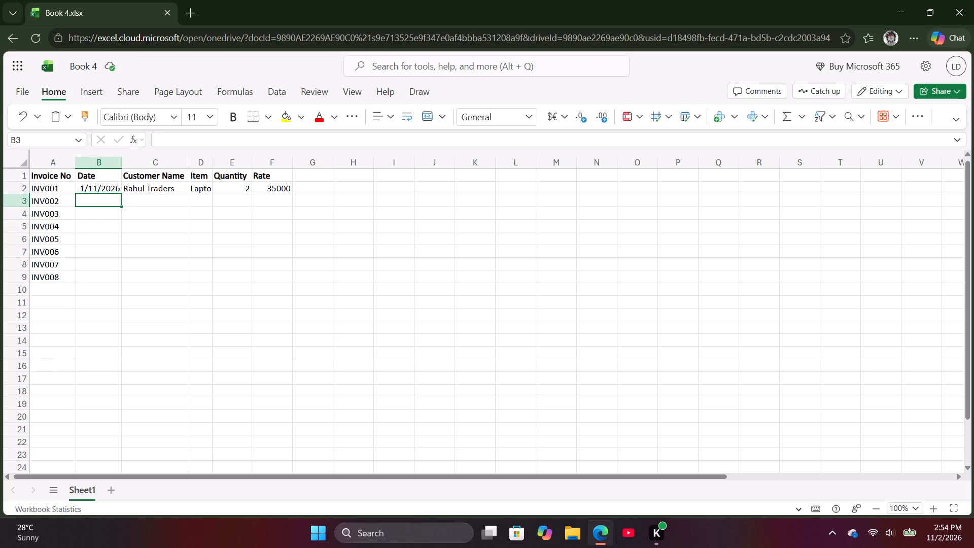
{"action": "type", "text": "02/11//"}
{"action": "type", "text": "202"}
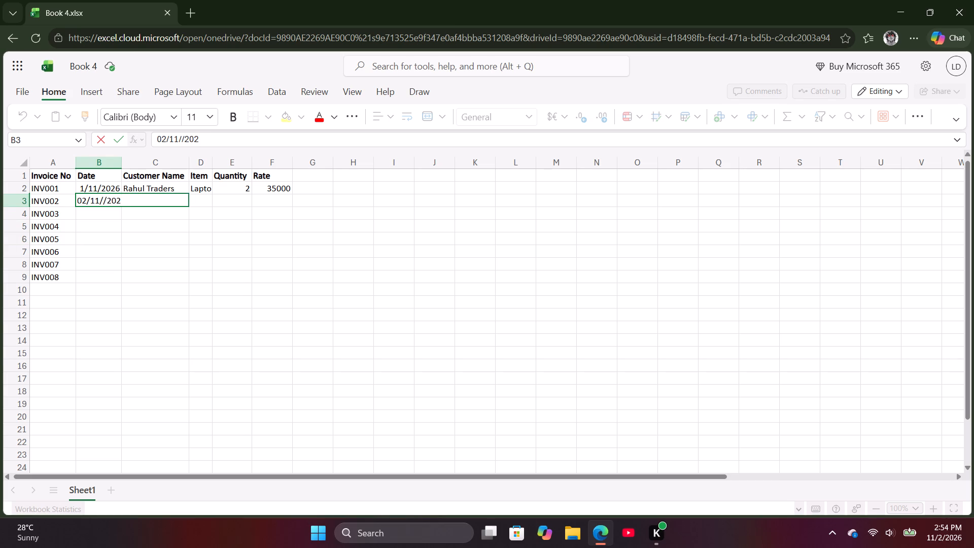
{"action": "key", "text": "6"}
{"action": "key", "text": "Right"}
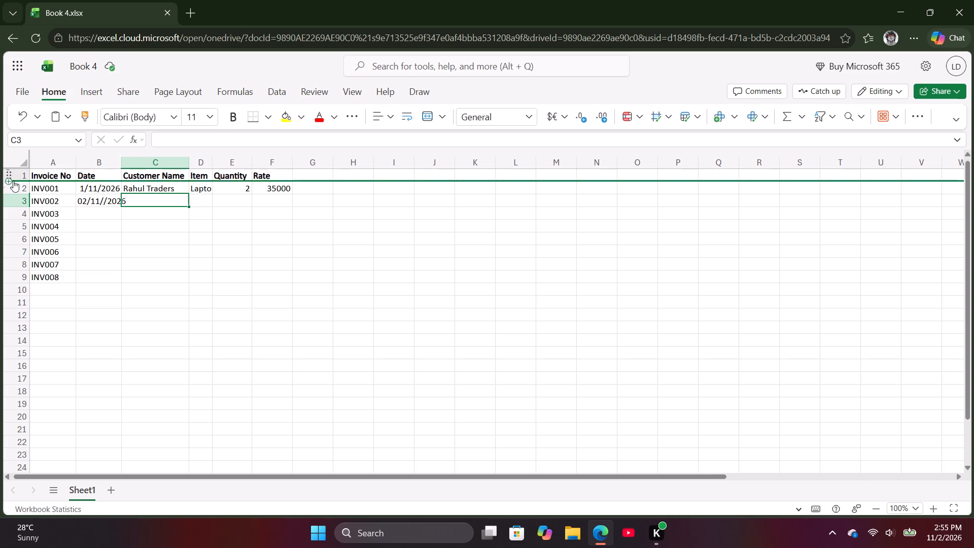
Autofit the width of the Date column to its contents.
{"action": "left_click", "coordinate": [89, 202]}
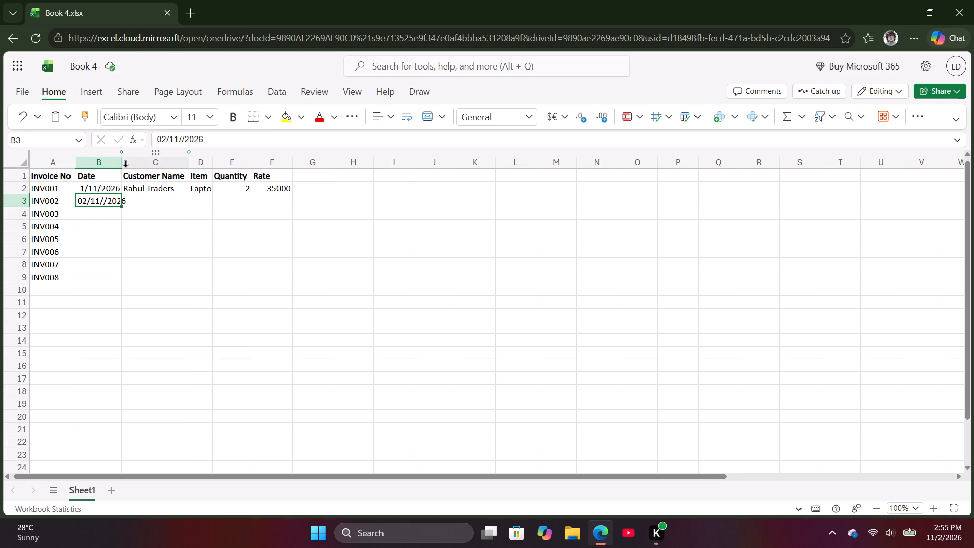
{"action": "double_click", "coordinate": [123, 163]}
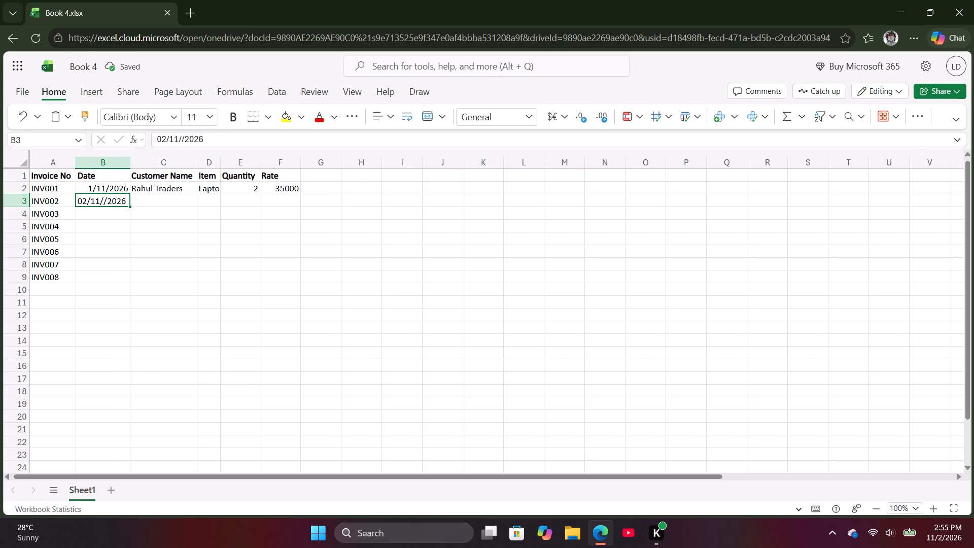
Remove the leading zero from the date in cell B3, making the entry "2/11//2026".
{"action": "left_click", "coordinate": [81, 202]}
{"action": "left_click", "coordinate": [84, 206]}
{"action": "left_click", "coordinate": [84, 203]}
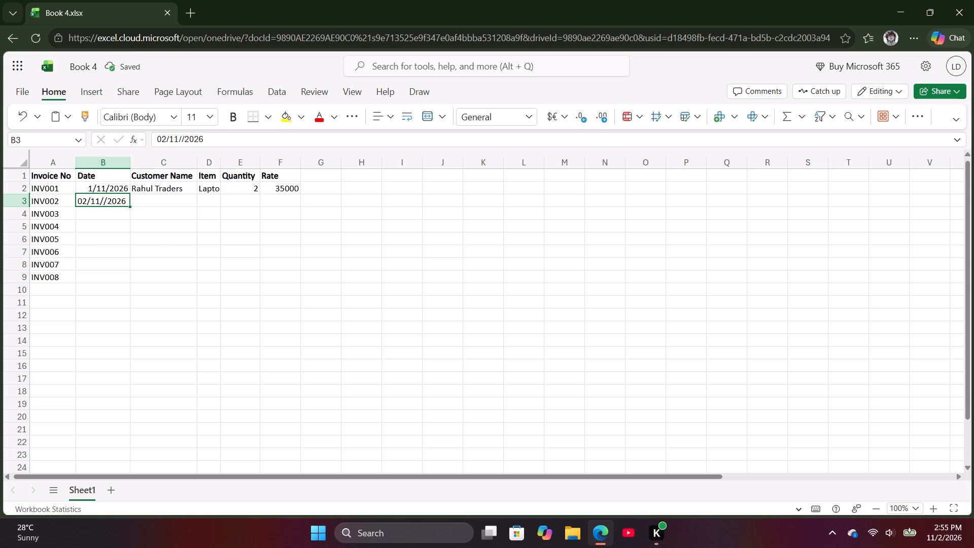
{"action": "triple_click", "coordinate": [84, 203]}
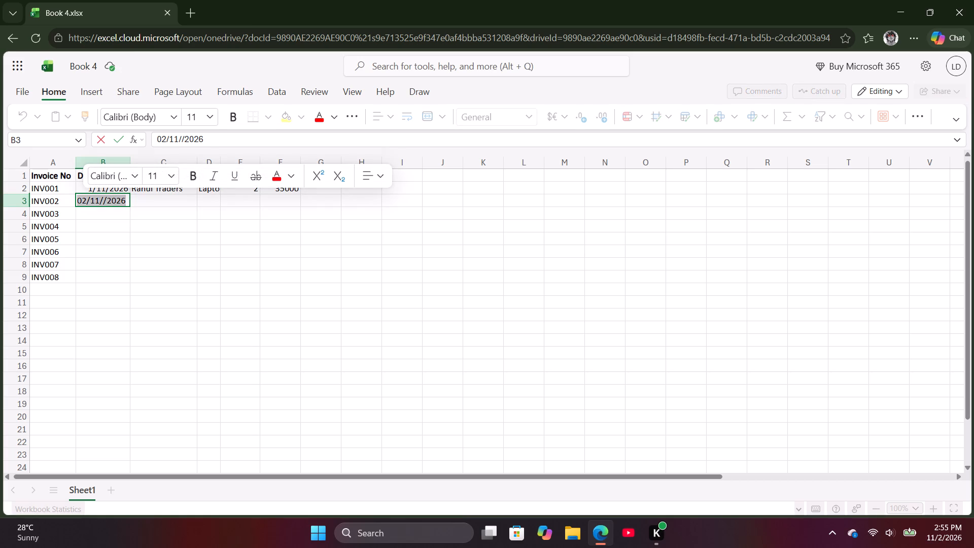
{"action": "left_click", "coordinate": [162, 138]}
{"action": "key", "text": "backslash"}
{"action": "key", "text": "BackSpace"}
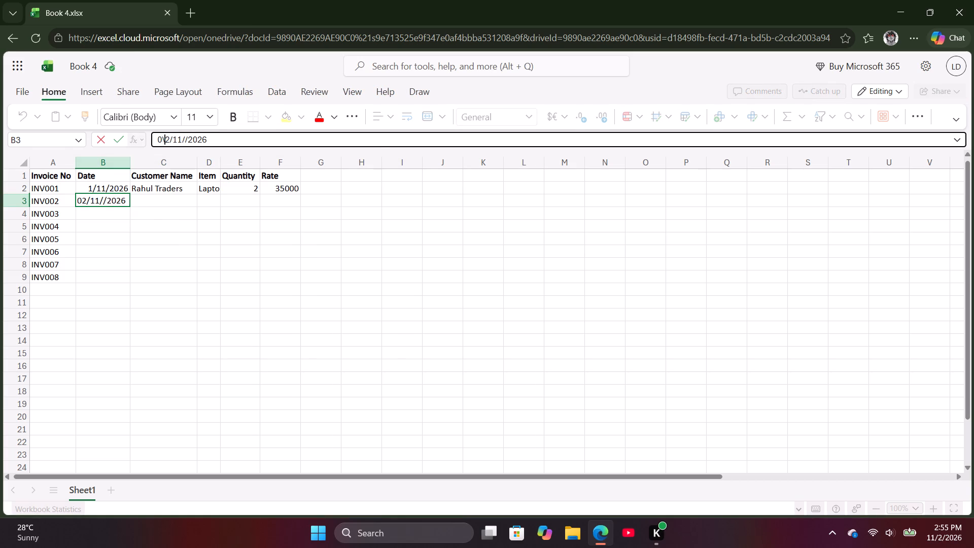
{"action": "key", "text": "BackSpace"}
{"action": "key", "text": "Return"}
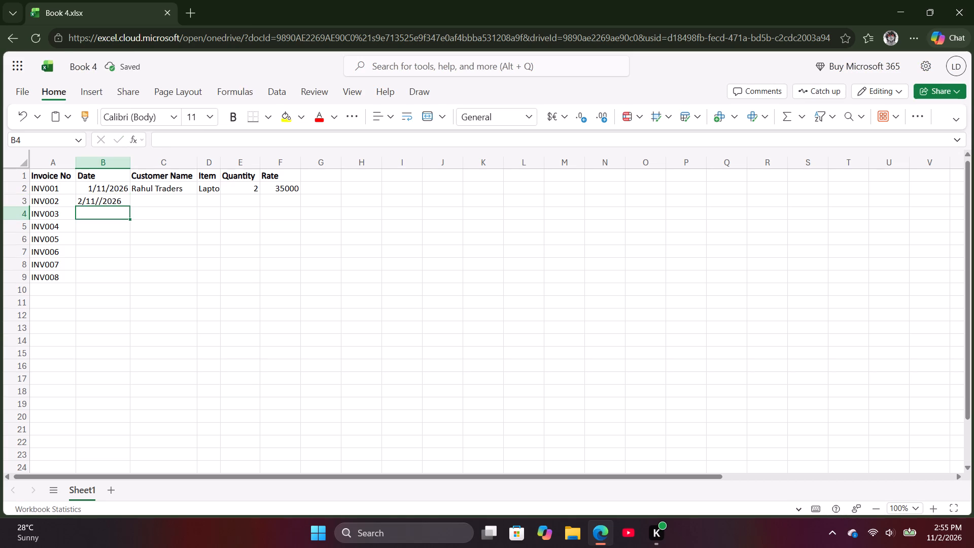
Autofit the width of the Date column to the edited entry.
{"action": "double_click", "coordinate": [131, 161]}
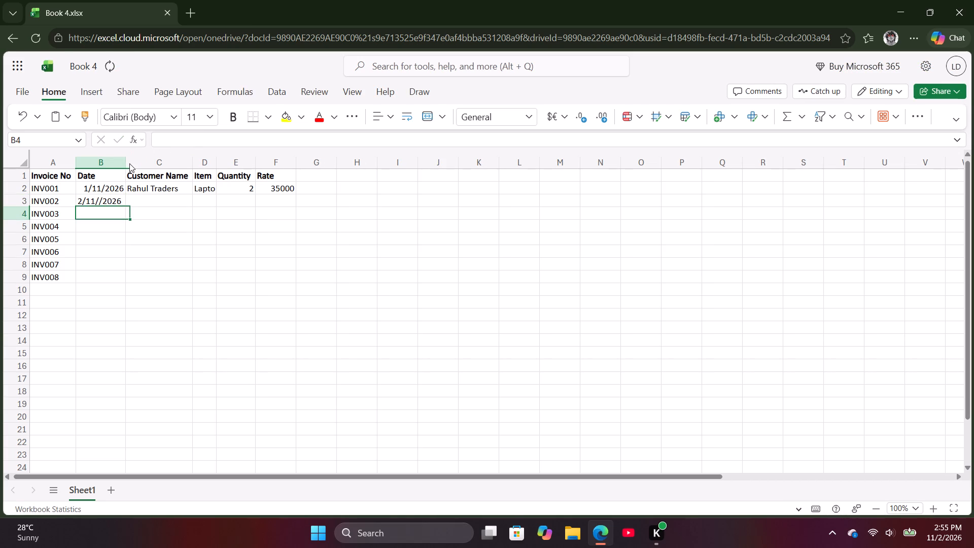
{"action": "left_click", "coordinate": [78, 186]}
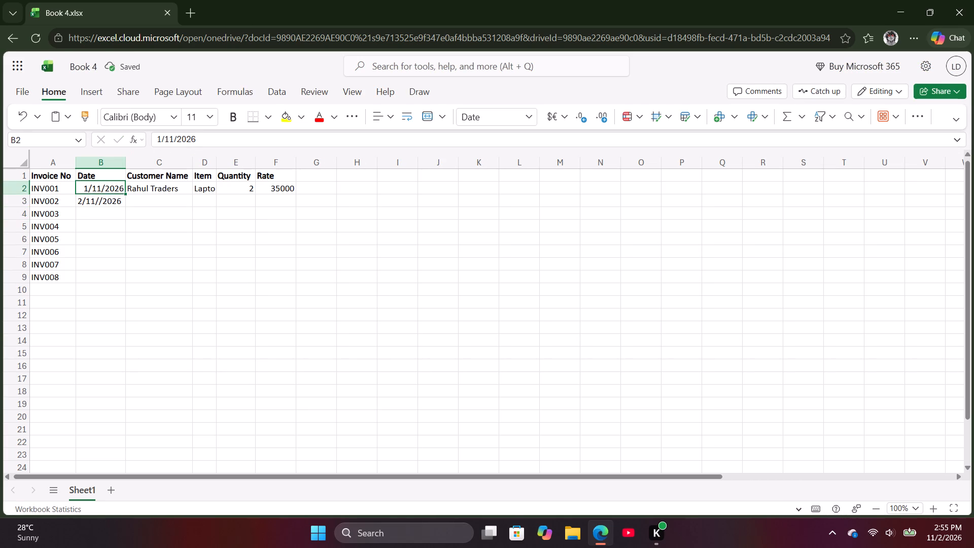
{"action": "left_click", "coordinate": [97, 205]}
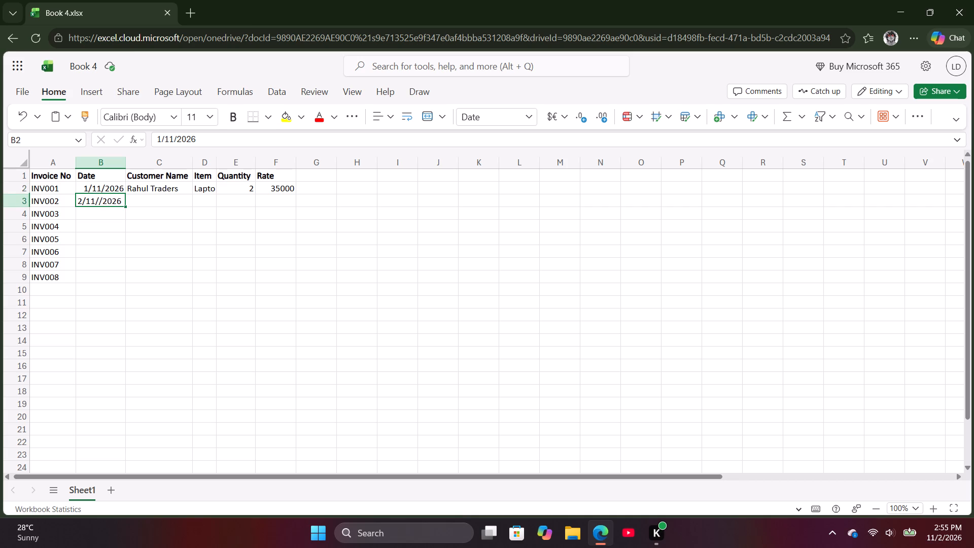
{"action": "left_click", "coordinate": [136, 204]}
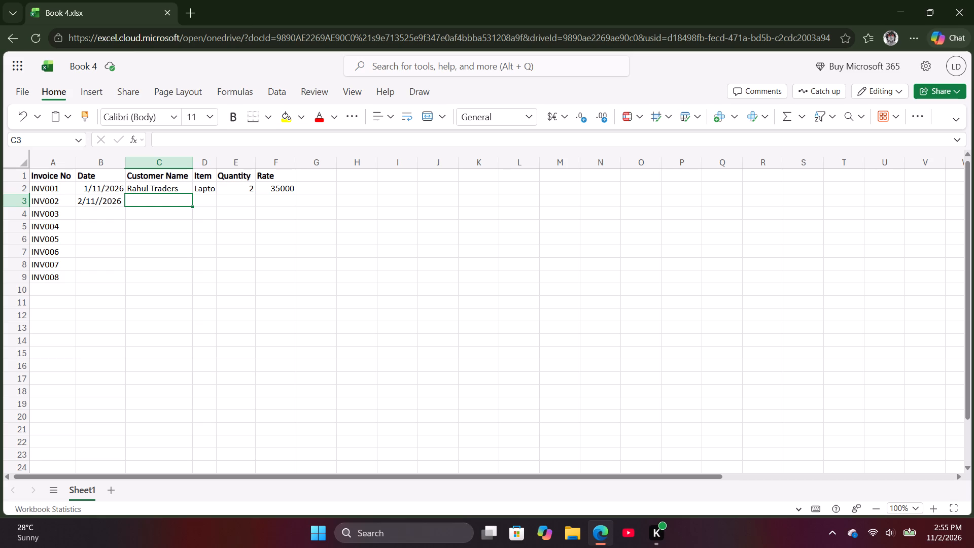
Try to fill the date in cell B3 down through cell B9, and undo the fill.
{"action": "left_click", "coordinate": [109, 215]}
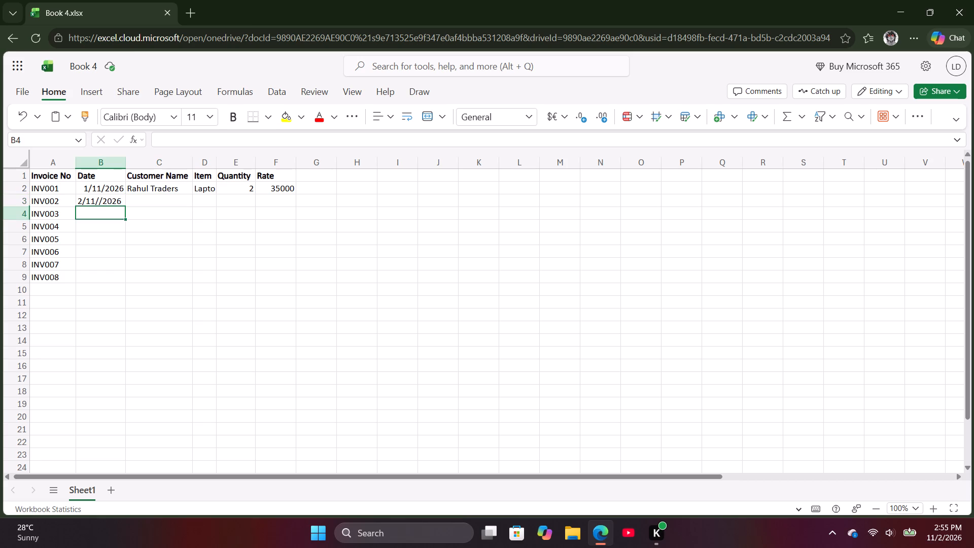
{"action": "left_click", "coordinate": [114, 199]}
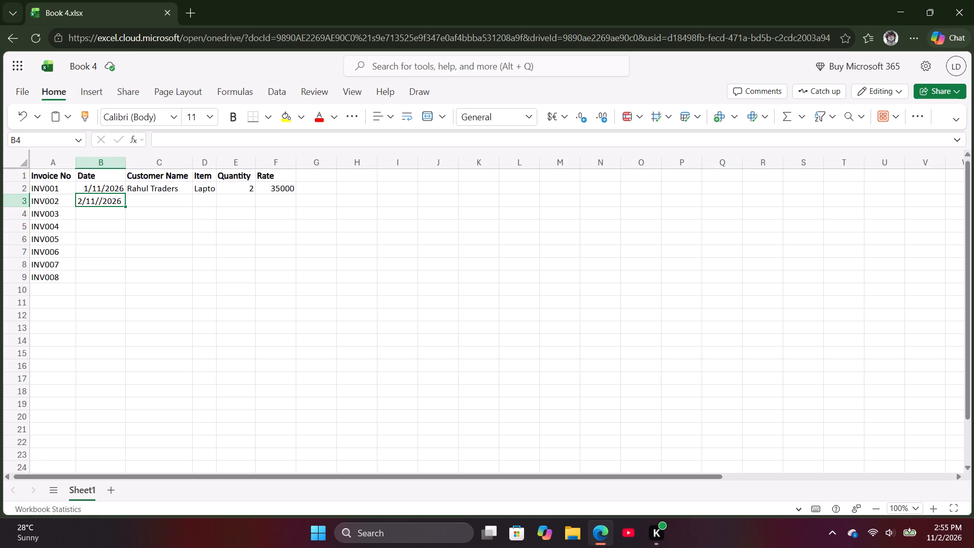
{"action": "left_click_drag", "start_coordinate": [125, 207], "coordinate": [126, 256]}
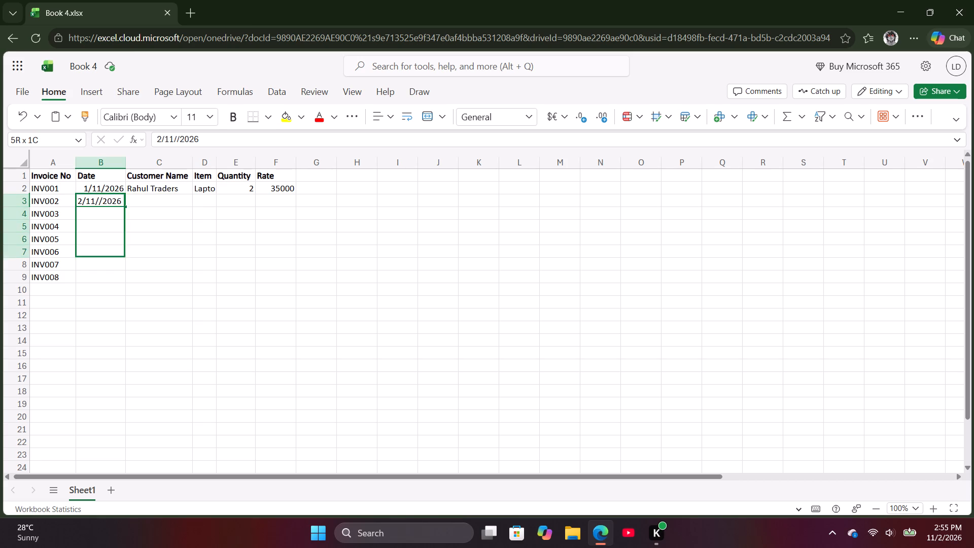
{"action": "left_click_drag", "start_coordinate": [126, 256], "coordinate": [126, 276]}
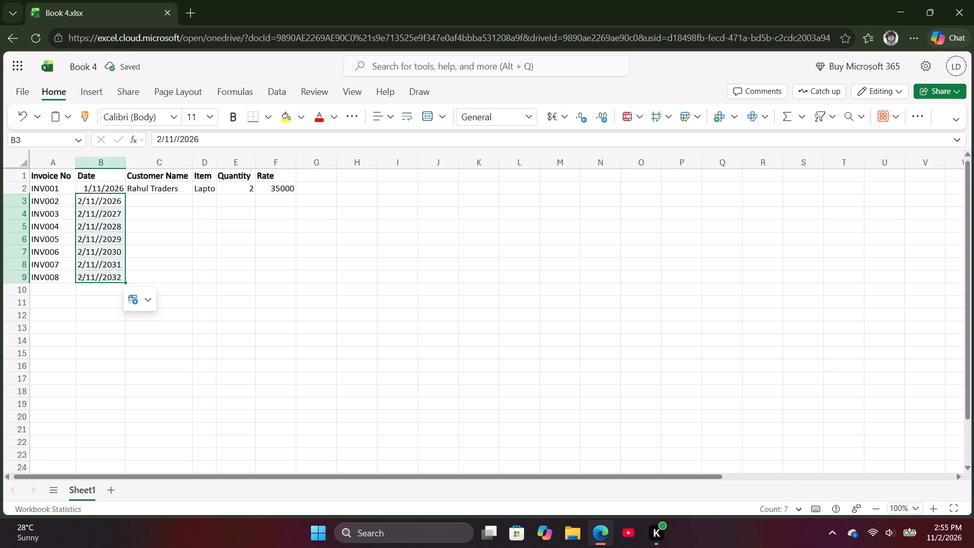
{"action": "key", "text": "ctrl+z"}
Enter 3/11/2026 as the date for invoice INV003 in cell B4.
{"action": "left_click", "coordinate": [98, 217]}
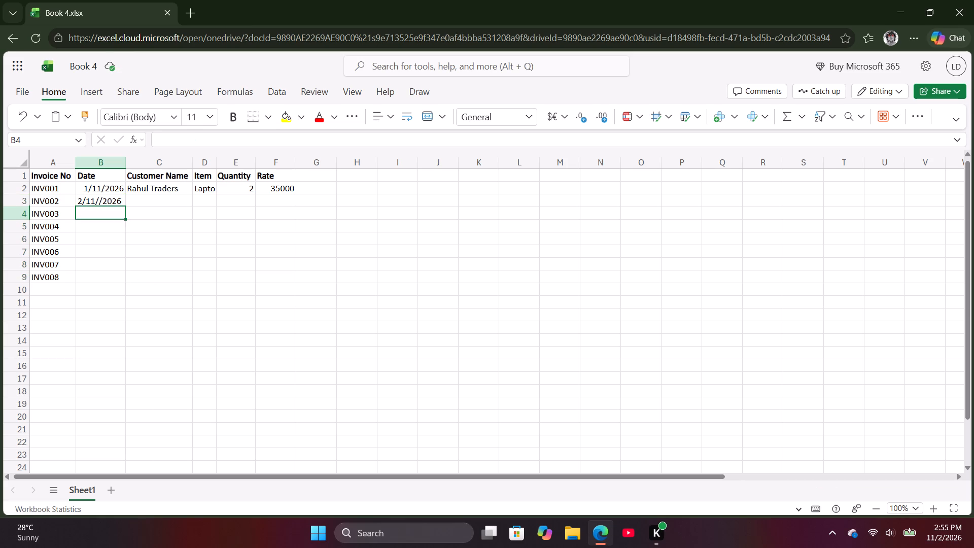
{"action": "type", "text": "3/11"}
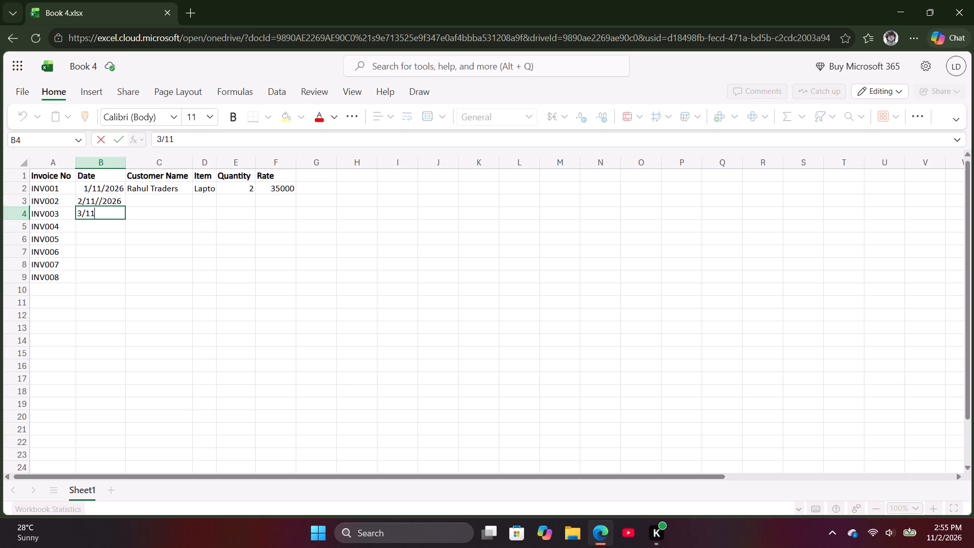
{"action": "key", "text": "slash"}
{"action": "type", "text": "20"}
{"action": "key", "text": "2"}
{"action": "key", "text": "6"}
{"action": "key", "text": "Down"}
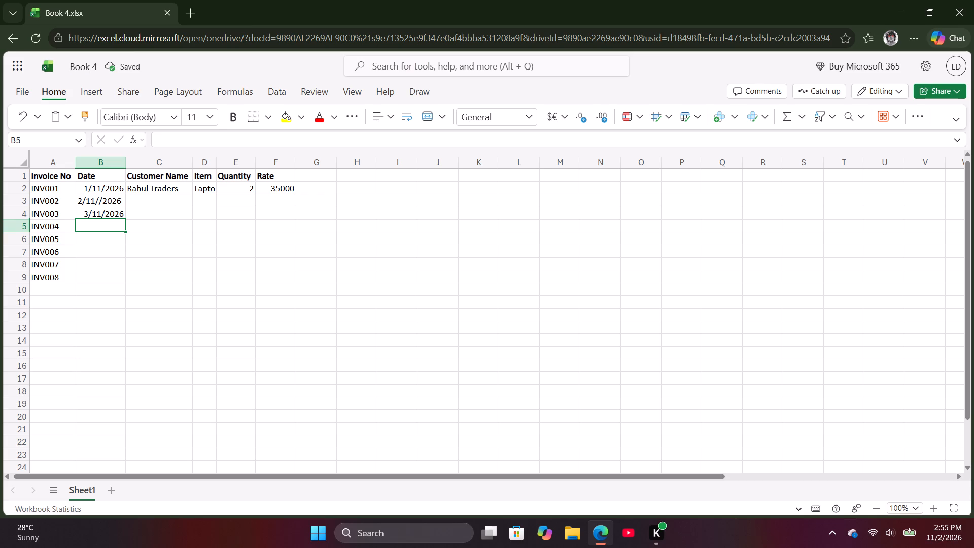
Clear the malformed date for invoice INV002 in cell B3 and enter 2/11/2026 instead.
{"action": "double_click", "coordinate": [96, 201]}
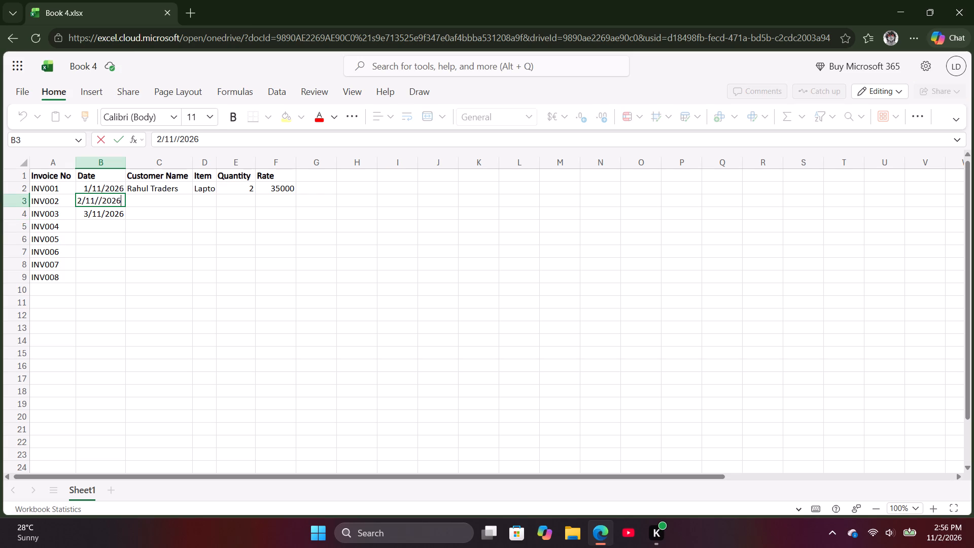
{"action": "key", "text": "BackSpace"}
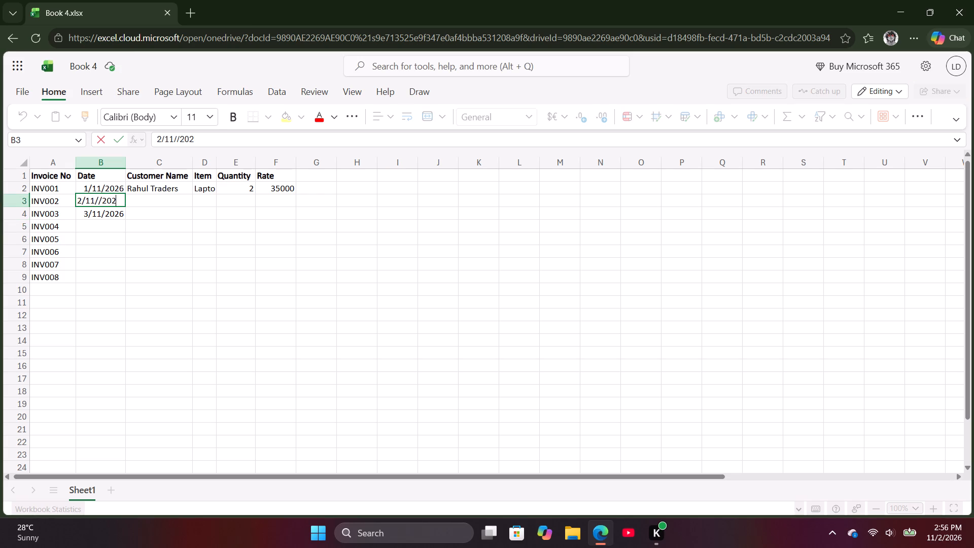
{"action": "key", "text": "BackSpace"}
{"action": "key", "text": "BackSpace"}
{"action": "key", "text": "BackSpace"}
{"action": "key", "text": "BackSpace"}
{"action": "key", "text": "BackSpace"}
{"action": "key", "text": "BackSpace"}
{"action": "key", "text": "BackSpace"}
{"action": "key", "text": "BackSpace"}
{"action": "key", "text": "BackSpace"}
{"action": "key", "text": "BackSpace"}
{"action": "key", "text": "BackSpace"}
{"action": "key", "text": "BackSpace"}
{"action": "left_click", "coordinate": [106, 247]}
{"action": "left_click", "coordinate": [109, 197]}
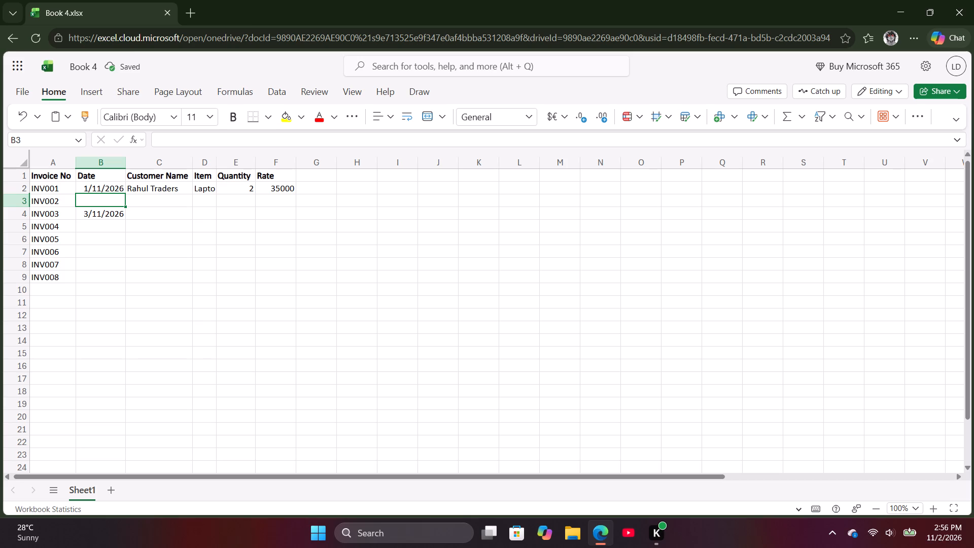
{"action": "type", "text": "2/"}
{"action": "type", "text": "11"}
{"action": "type", "text": "/2026"}
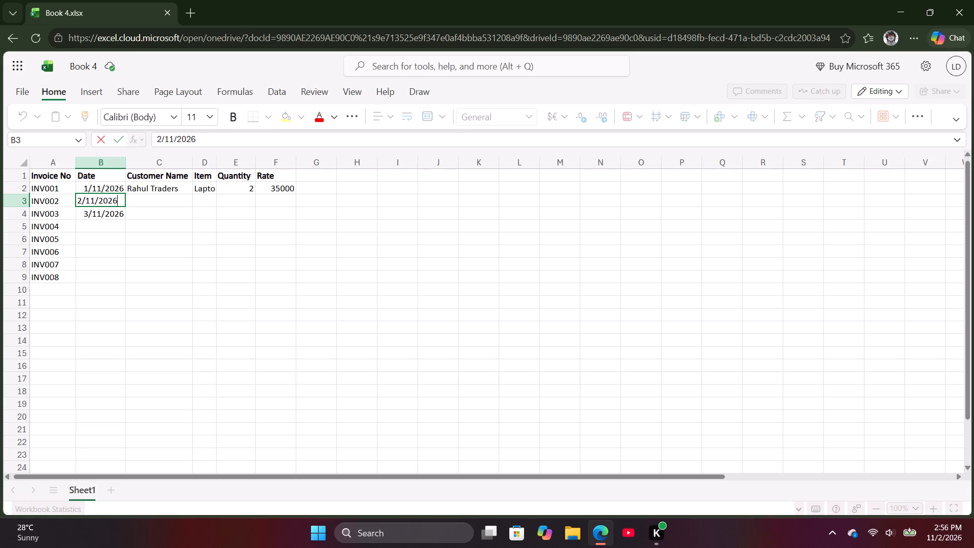
{"action": "key", "text": "Return"}
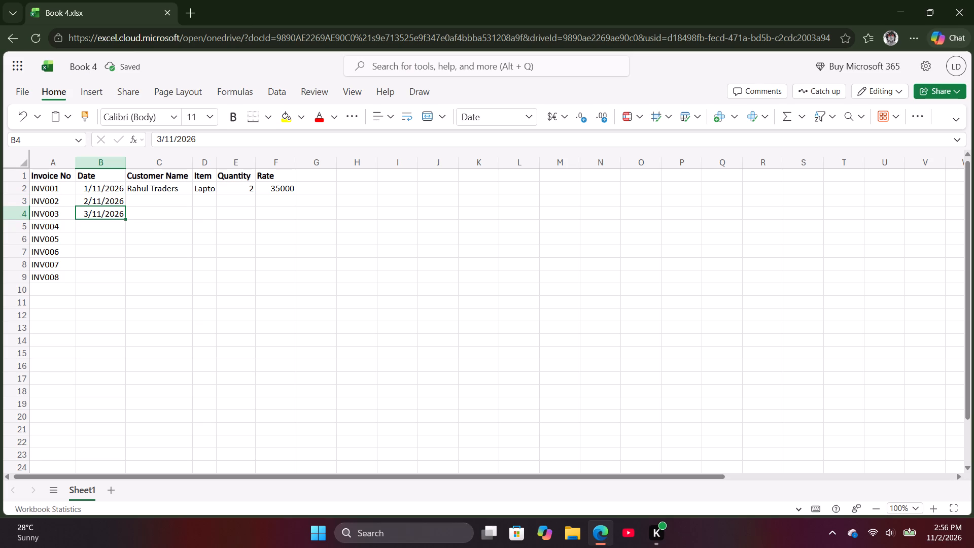
Enter the dates 4/11/2026, 5/11/2026 and 6/11/2026 for invoices INV004 to INV006 in cells B5 to B7.
{"action": "key", "text": "Return"}
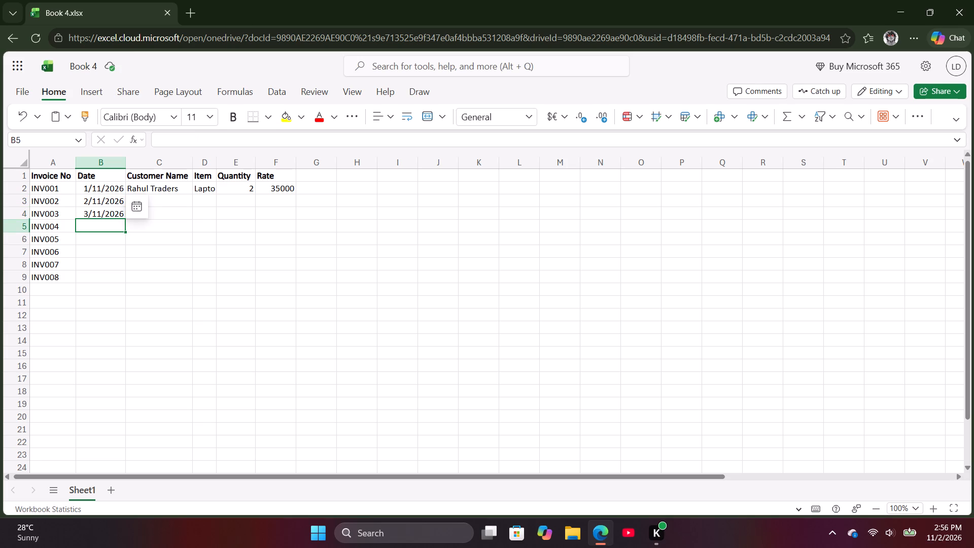
{"action": "type", "text": "4/11/2026"}
{"action": "key", "text": "Return"}
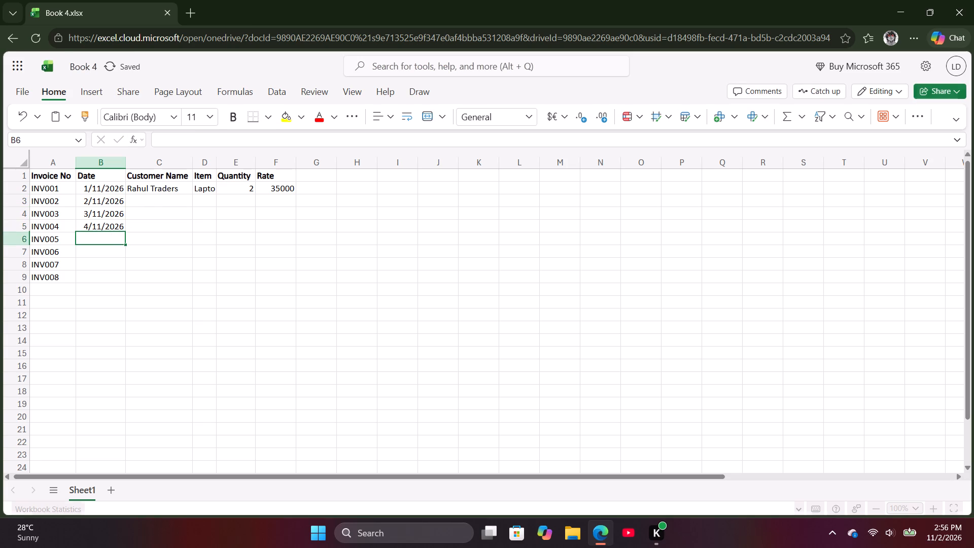
{"action": "key", "text": "5"}
{"action": "type", "text": "/11"}
{"action": "type", "text": "/2026"}
{"action": "key", "text": "Return"}
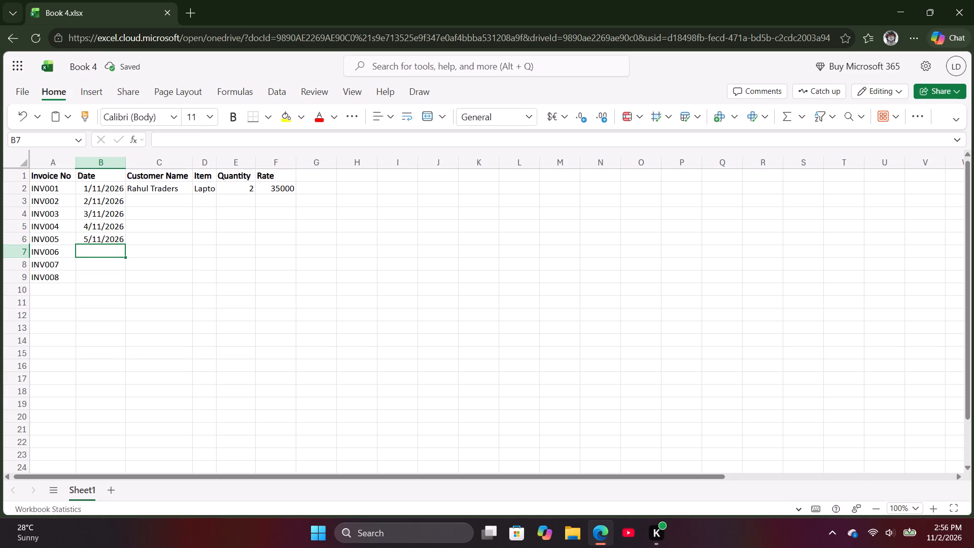
{"action": "type", "text": "6/11"}
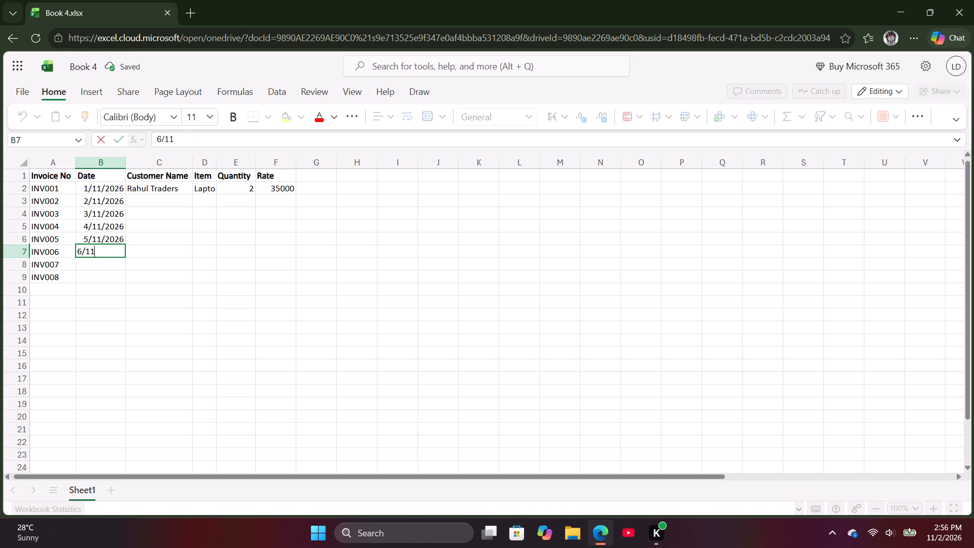
{"action": "type", "text": "/2026"}
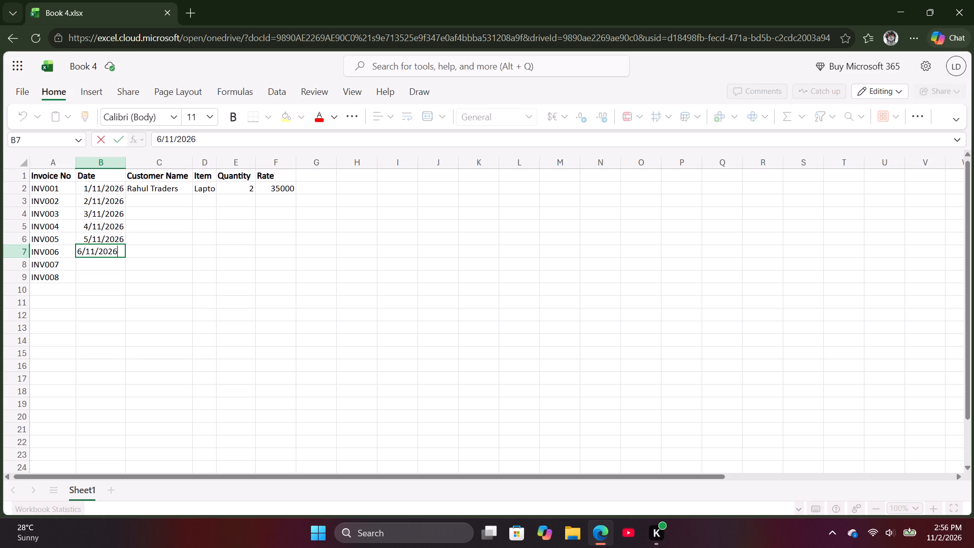
{"action": "key", "text": "Return"}
Enter the dates 7/11/2026 and 8/11/2026 for invoices INV007 and INV008 in cells B8 and B9.
{"action": "type", "text": "7/"}
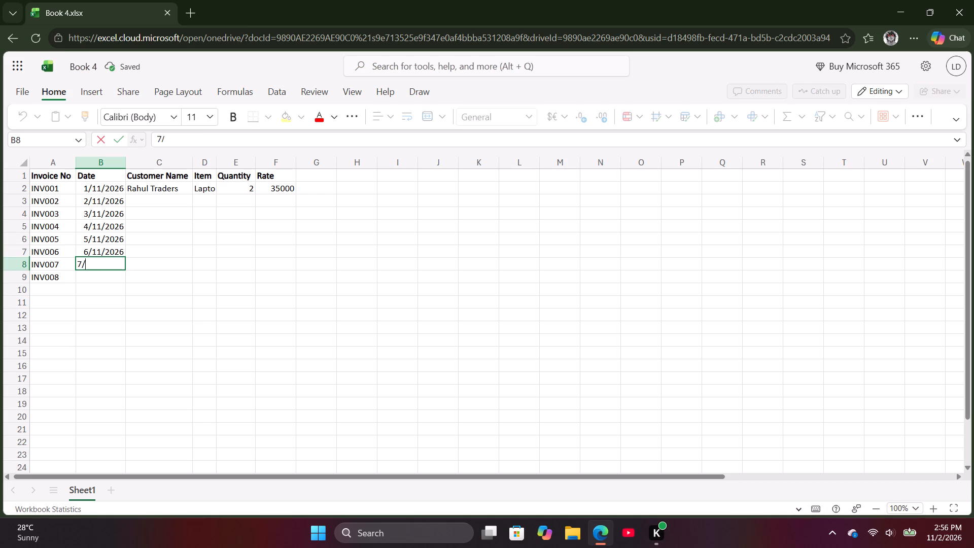
{"action": "type", "text": "11"}
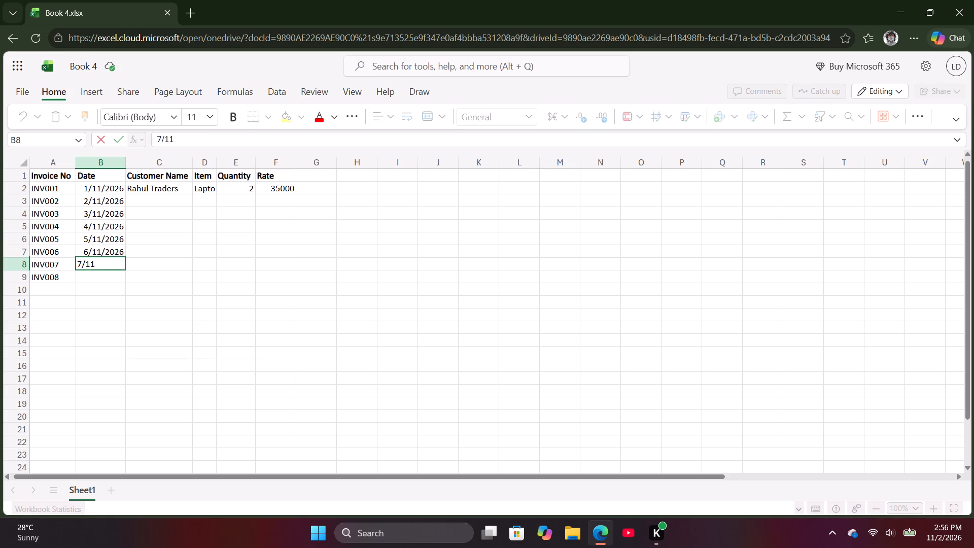
{"action": "key", "text": "slash"}
{"action": "type", "text": "2026"}
{"action": "key", "text": "Return"}
{"action": "key", "text": "8"}
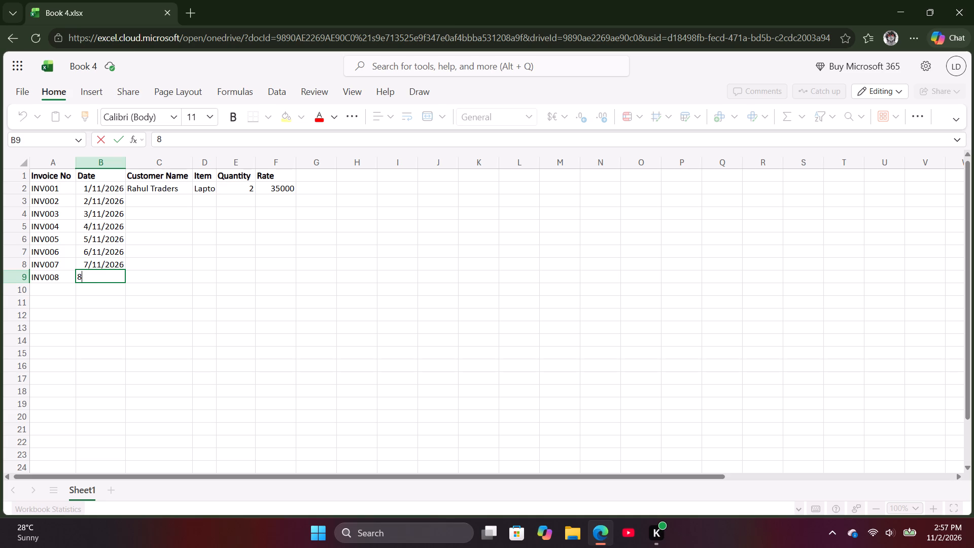
{"action": "key", "text": "slash"}
{"action": "type", "text": "11"}
{"action": "type", "text": "/2026"}
{"action": "key", "text": "Return"}
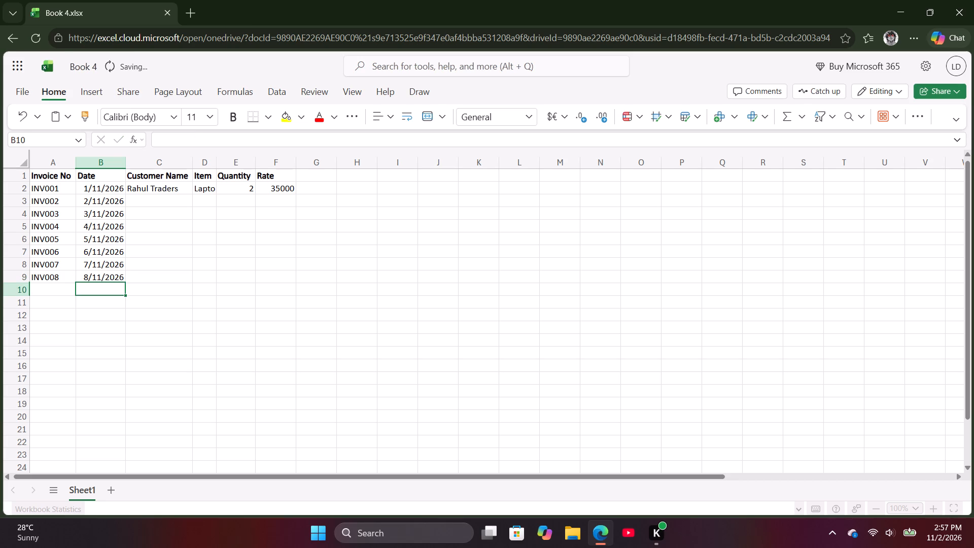
Enter "Store" as the customer name for invoice INV002 in cell C3.
{"action": "key", "text": "Right"}
{"action": "key", "text": "Up"}
{"action": "key", "text": "Up"}
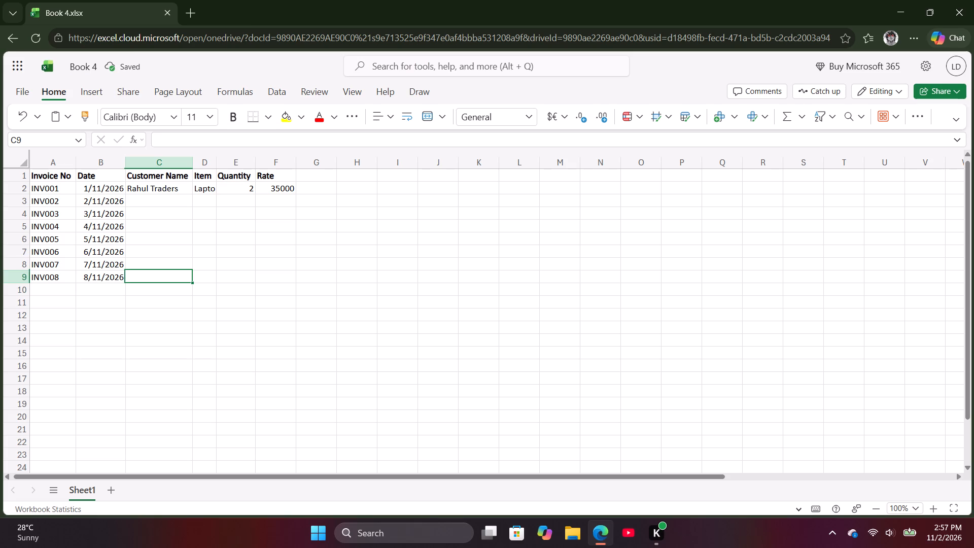
{"action": "key", "text": "Up"}
{"action": "key", "text": "Up"}
{"action": "key", "text": "Up"}
{"action": "key", "text": "Up"}
{"action": "key", "text": "Up"}
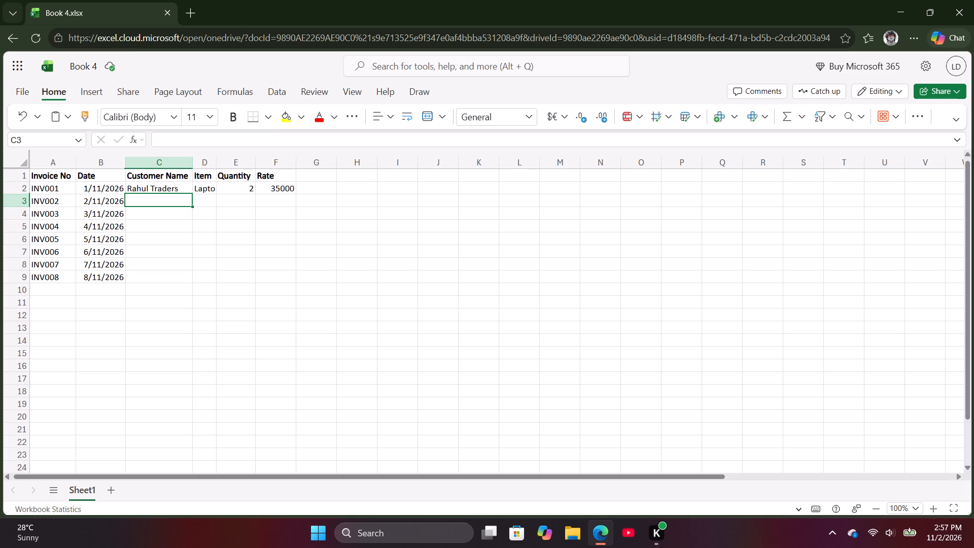
{"action": "key", "text": "s"}
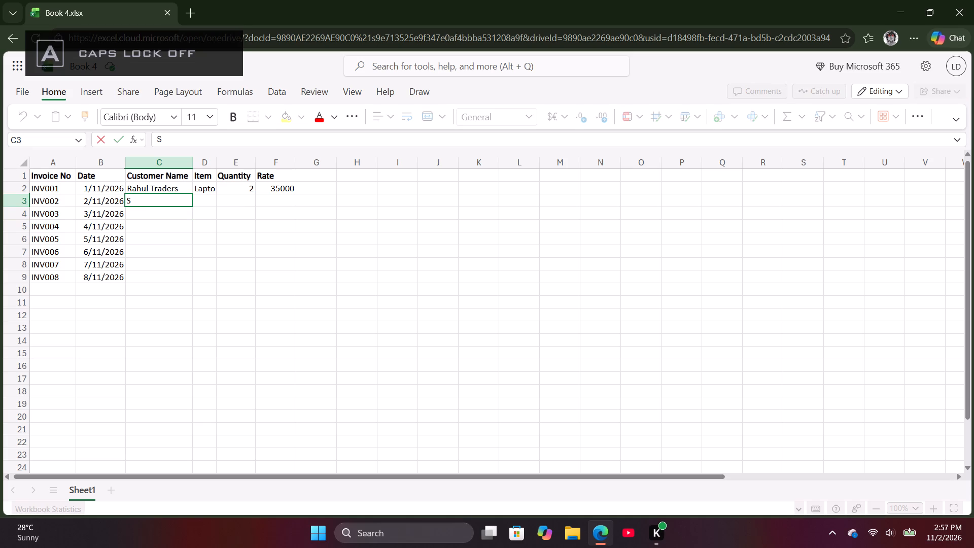
{"action": "type", "text": "tore"}
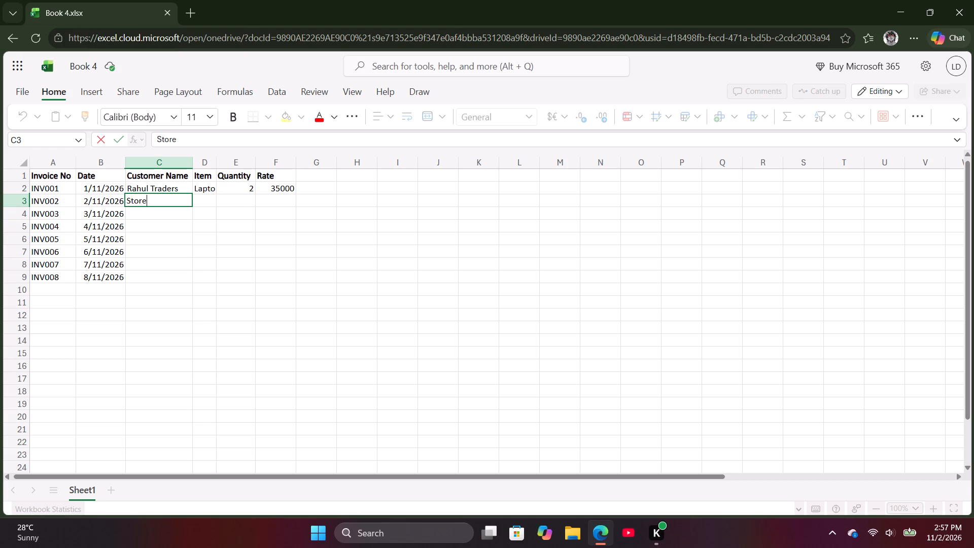
{"action": "key", "text": "Return"}
Autofit the width of the Item column D to its contents.
{"action": "key", "text": "Right"}
{"action": "key", "text": "Up"}
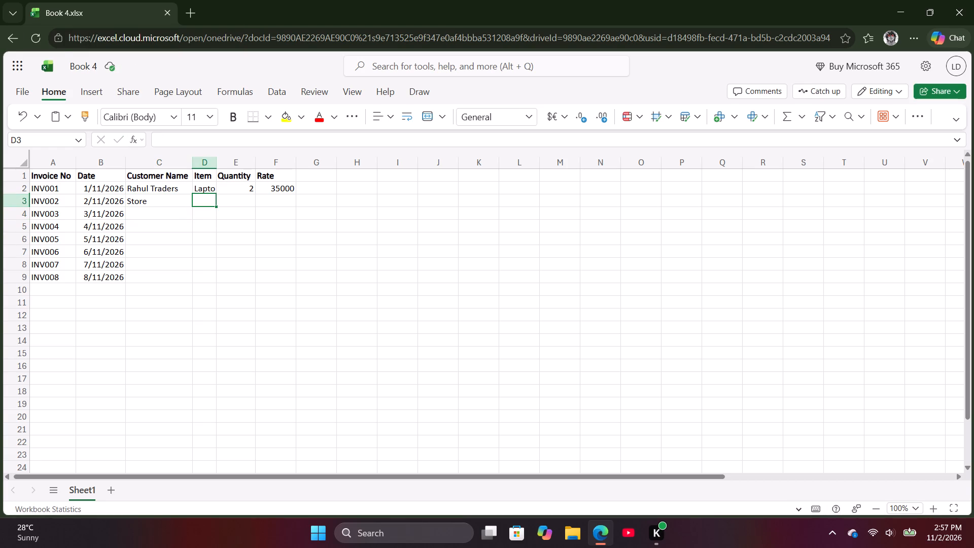
{"action": "scroll", "coordinate": [108, 197], "scroll_direction": "up", "scroll_amount": 2}
{"action": "double_click", "coordinate": [215, 166]}
Enter "Key" as the item for invoice INV002 in cell D3.
{"action": "left_click", "coordinate": [208, 201]}
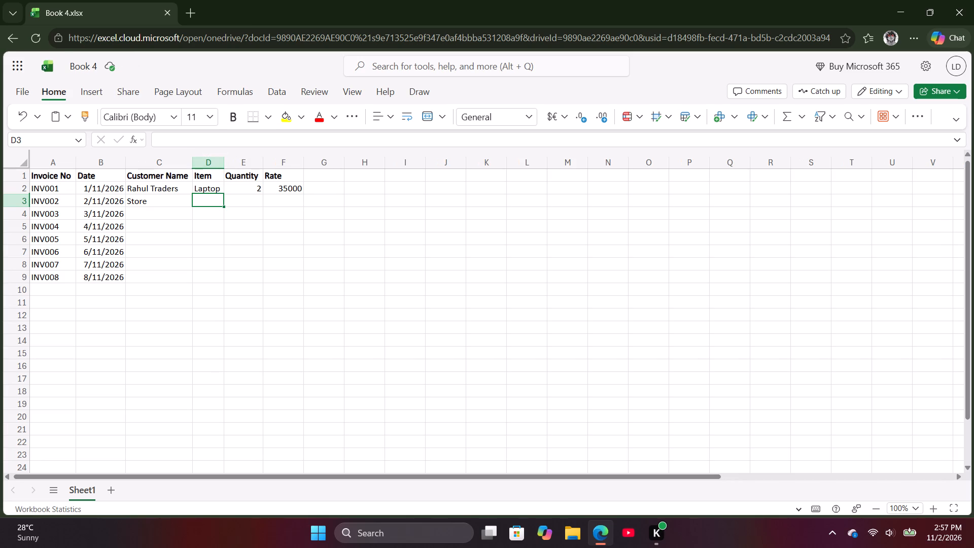
{"action": "key", "text": "e"}
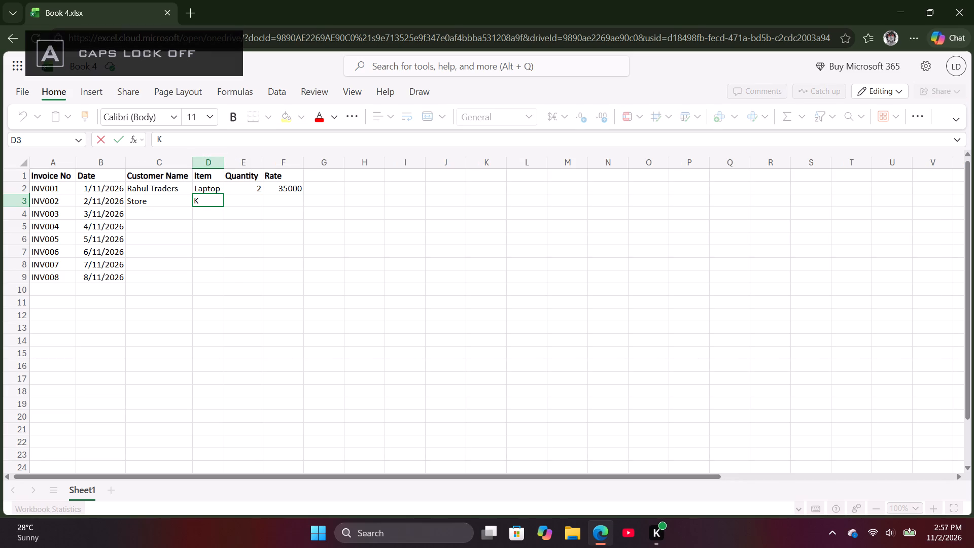
{"action": "key", "text": "y"}
{"action": "left_click", "coordinate": [211, 209]}
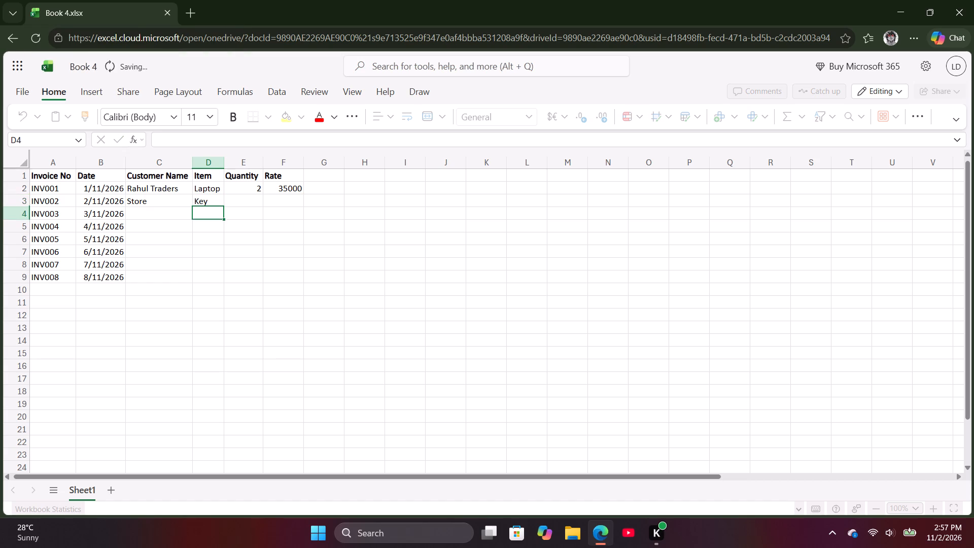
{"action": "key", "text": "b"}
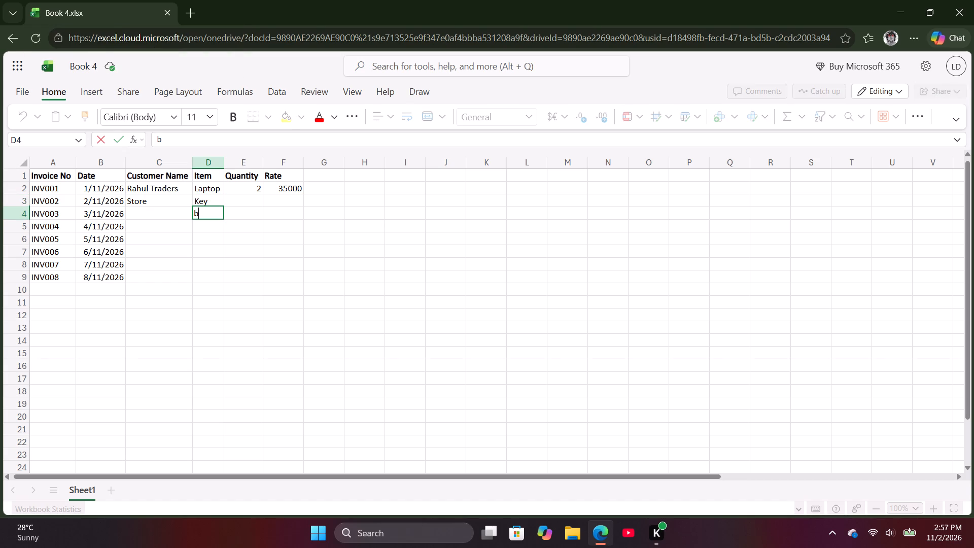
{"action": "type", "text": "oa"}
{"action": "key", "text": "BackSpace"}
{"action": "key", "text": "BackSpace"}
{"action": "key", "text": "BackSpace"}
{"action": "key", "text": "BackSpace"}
Extend the item text for invoice INV002 in cell D3 to read "Keyboard".
{"action": "key", "text": "Up"}
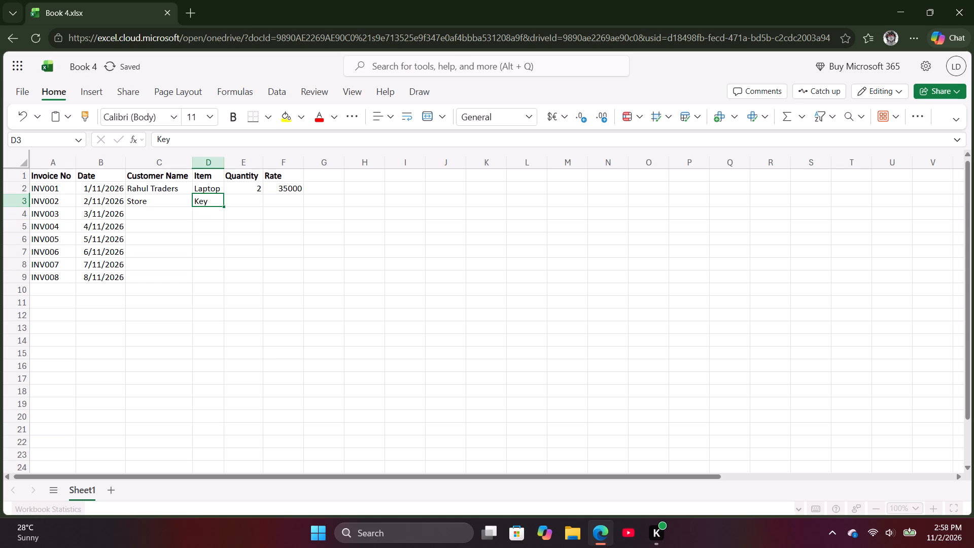
{"action": "double_click", "coordinate": [210, 202]}
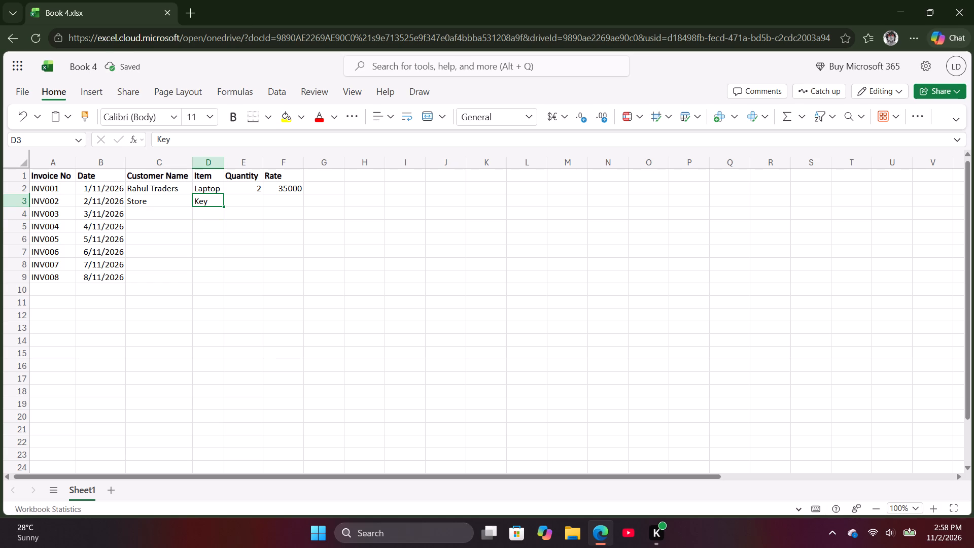
{"action": "type", "text": "boa"}
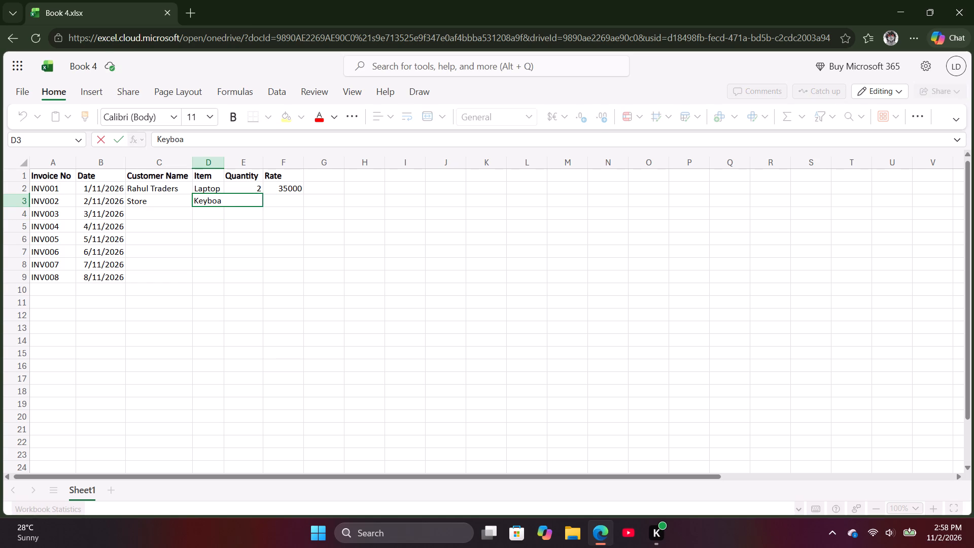
{"action": "type", "text": "rd"}
{"action": "key", "text": "Right"}
{"action": "key", "text": "Right"}
{"action": "key", "text": "Right"}
{"action": "key", "text": "Return"}
Enter quantity 5 and rate 800 for invoice INV002 in cells E3 and F3.
{"action": "key", "text": "Right"}
{"action": "key", "text": "Up"}
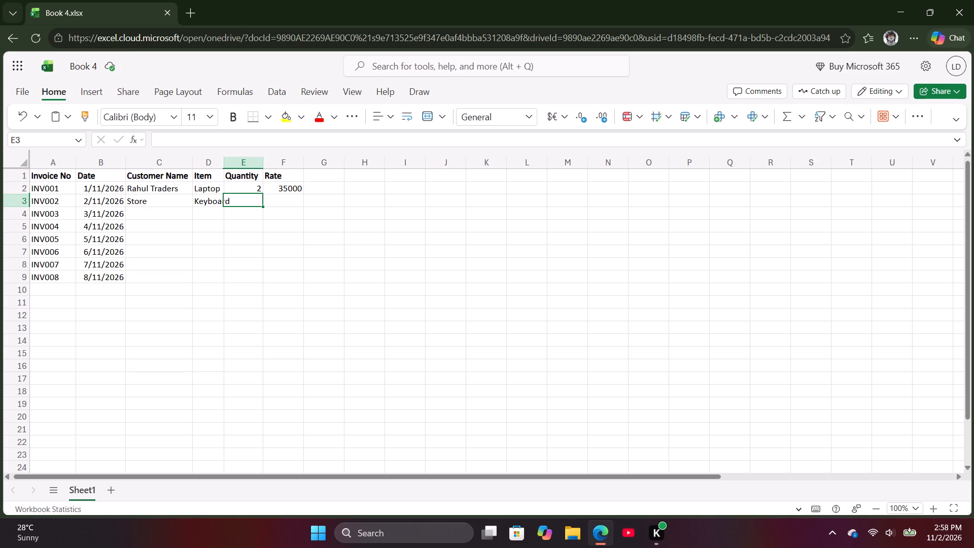
{"action": "key", "text": "5"}
{"action": "key", "text": "Right"}
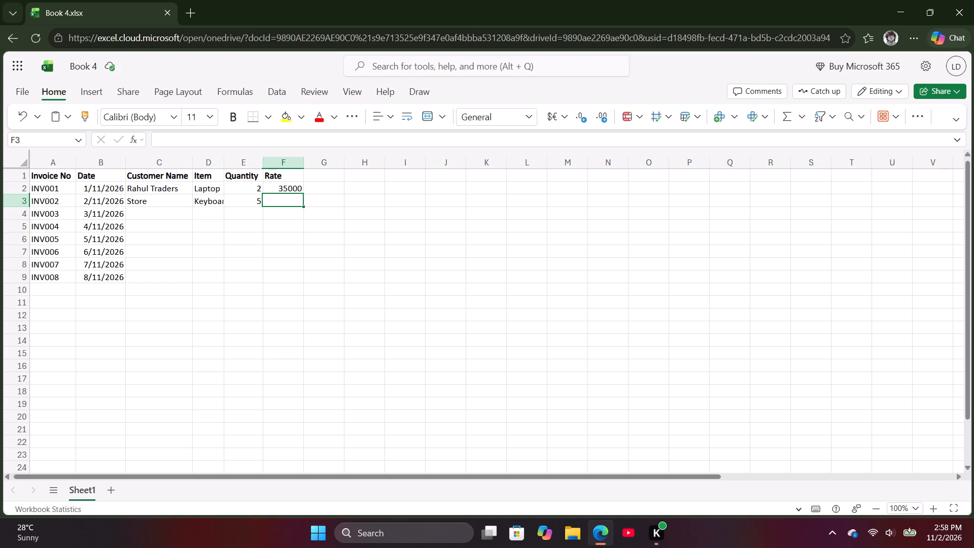
{"action": "type", "text": "800"}
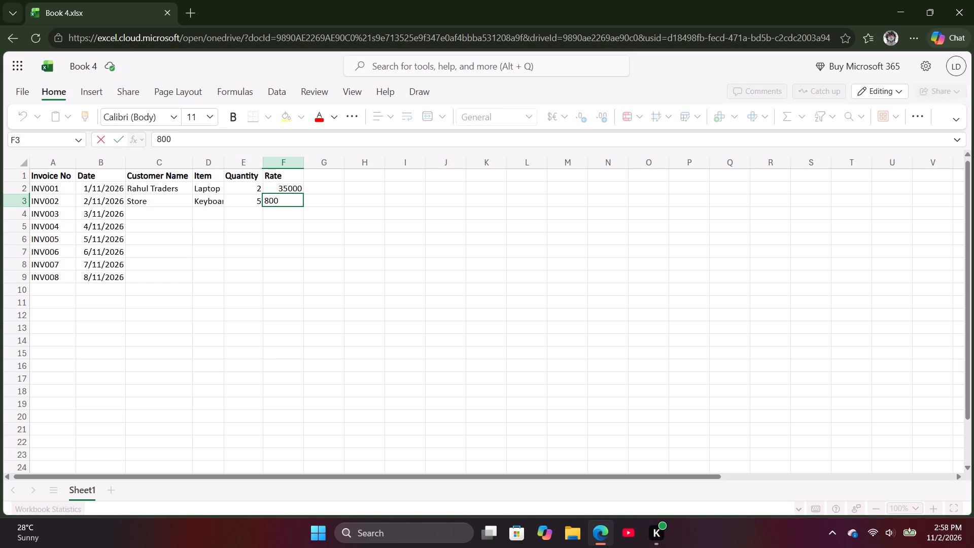
{"action": "key", "text": "Down"}
Enter "Neha Enterprises" as the customer name for invoice INV003 in cell C4.
{"action": "key", "text": "Left"}
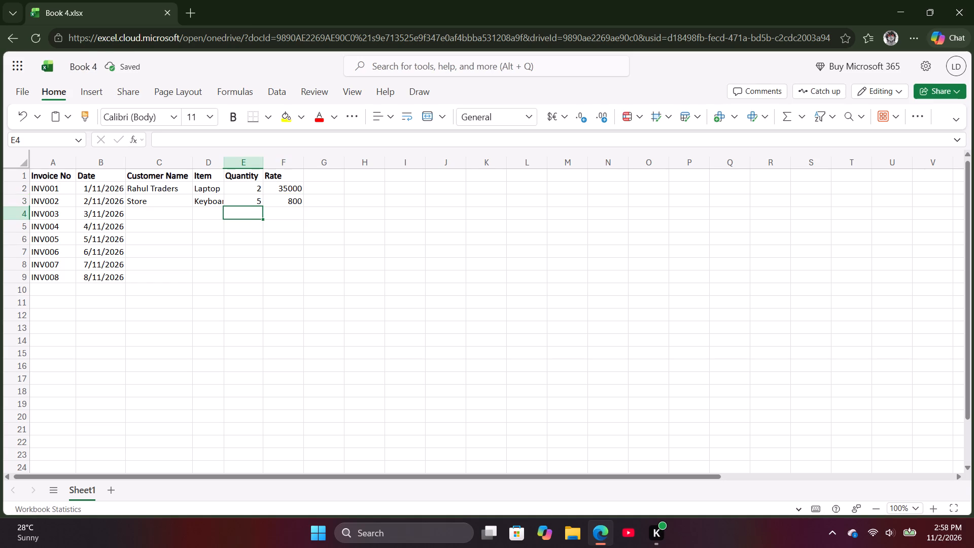
{"action": "key", "text": "Left"}
{"action": "key", "text": "Left"}
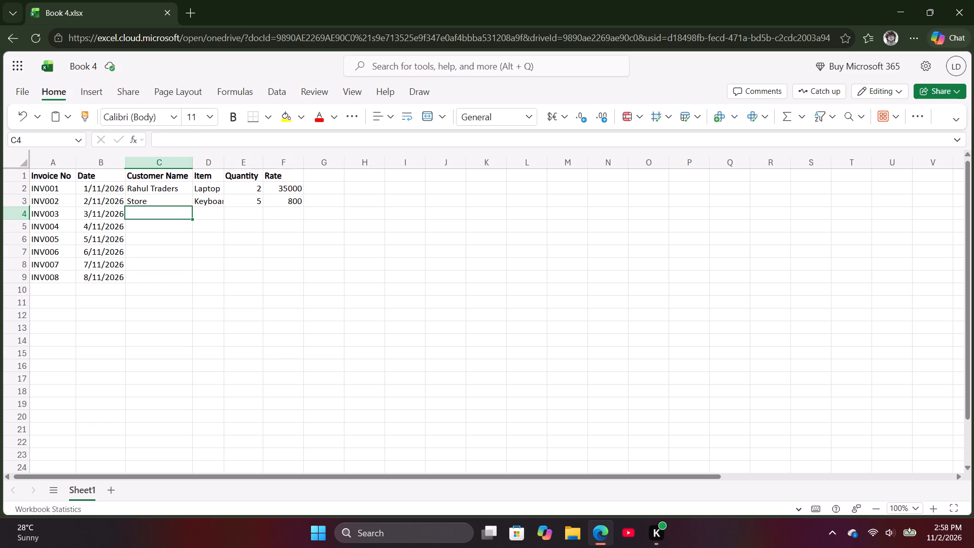
{"action": "key", "text": "n"}
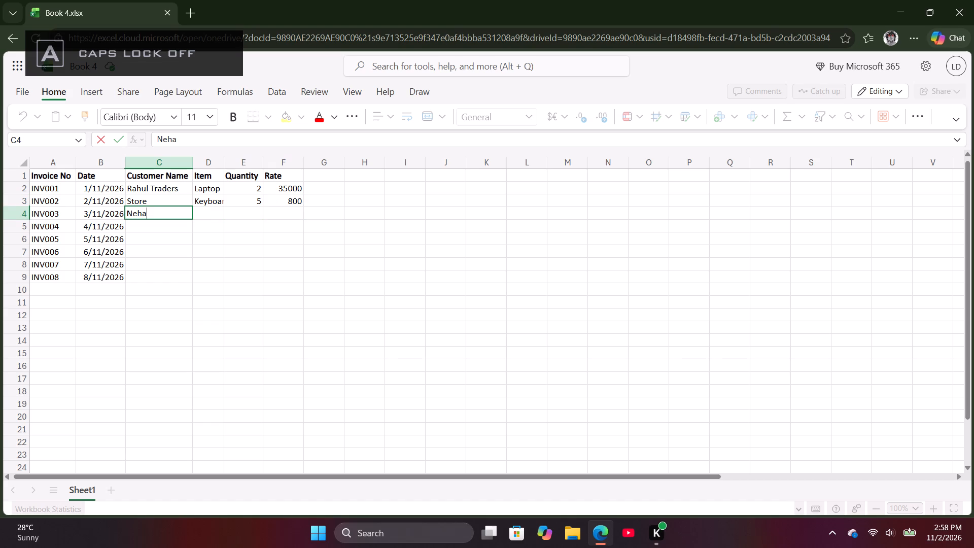
{"action": "key", "text": "space"}
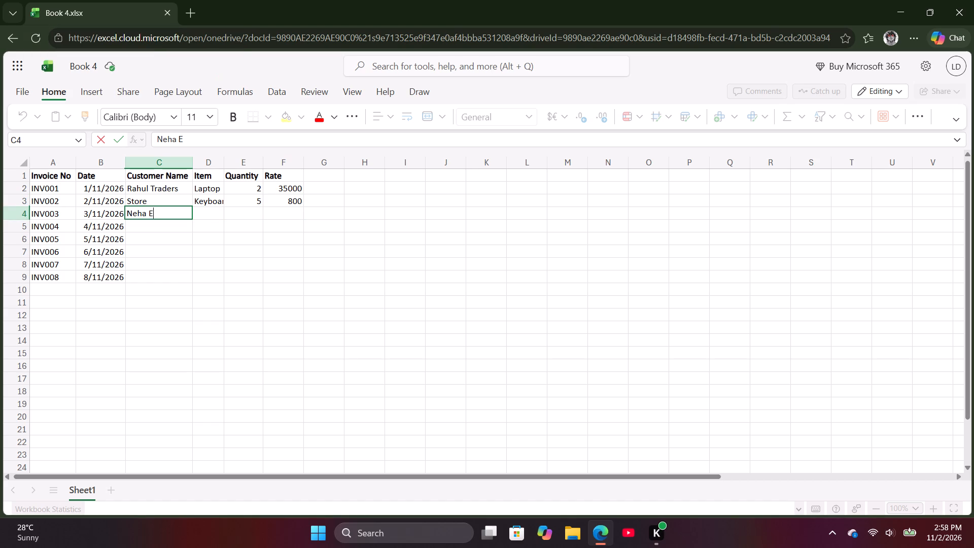
{"action": "type", "text": "nter"}
{"action": "type", "text": "pris"}
{"action": "type", "text": "es"}
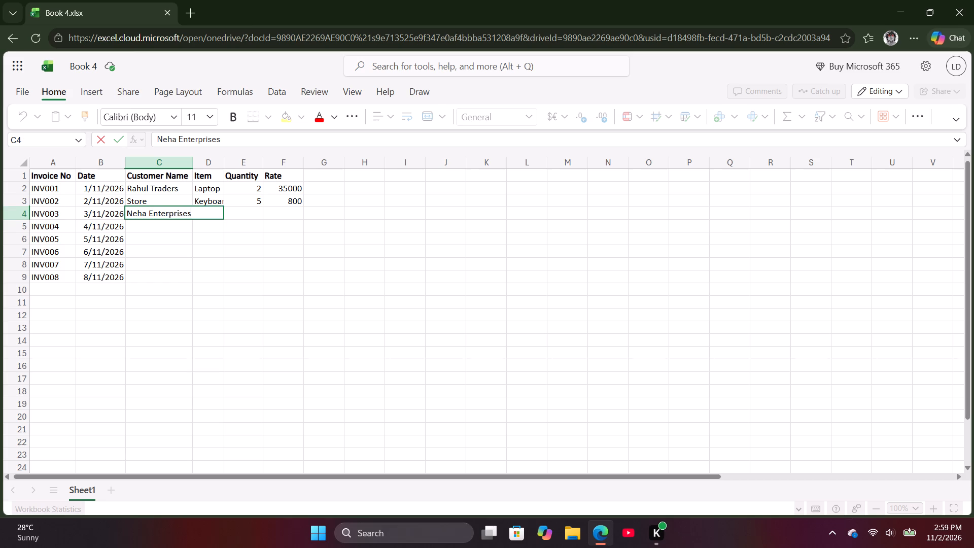
{"action": "key", "text": "Right"}
Enter item "Mouse", quantity 10 and rate 450 for invoice INV003 in cells D4 to F4.
{"action": "key", "text": "Right"}
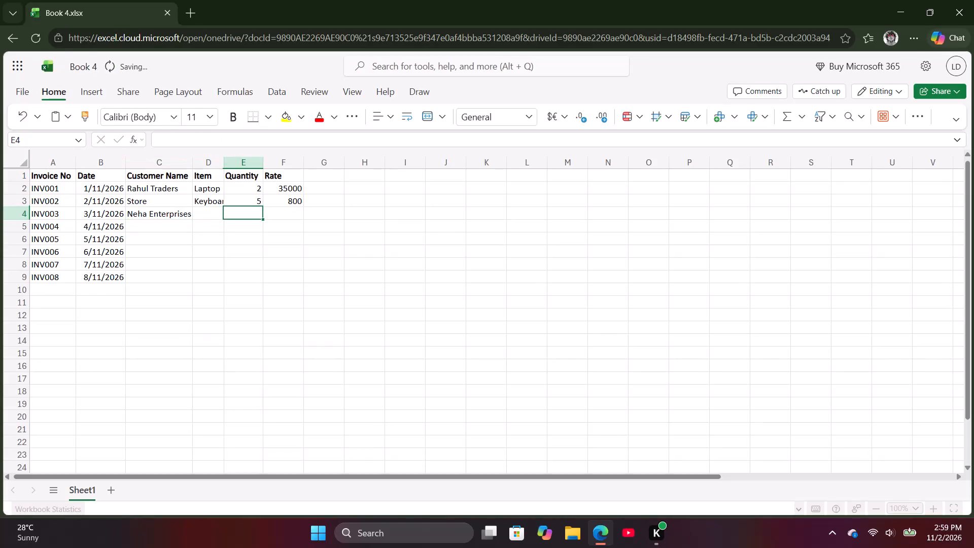
{"action": "key", "text": "Left"}
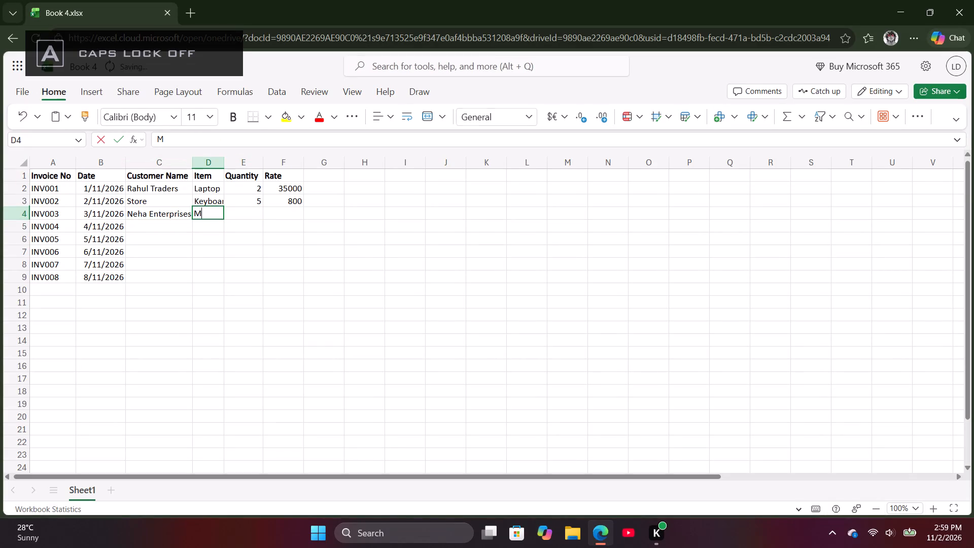
{"action": "key", "text": "o"}
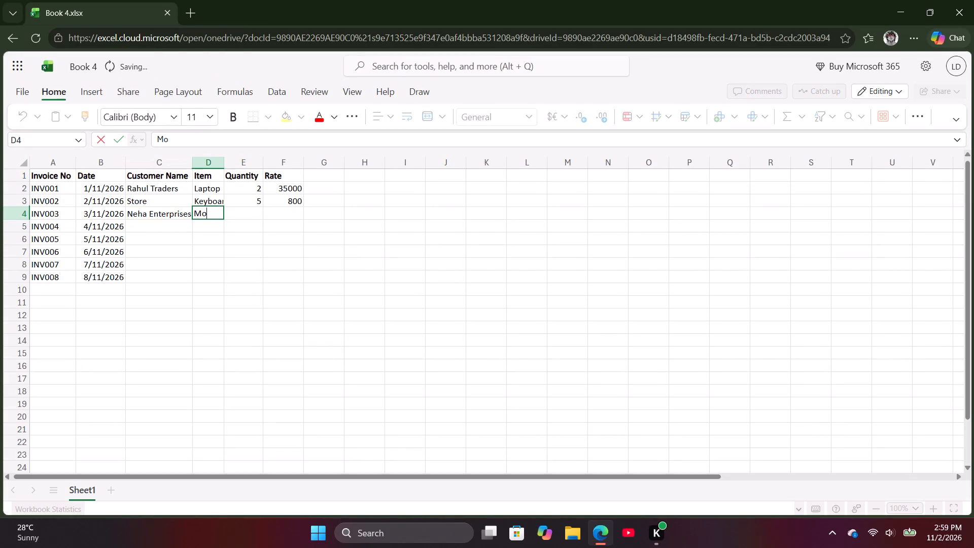
{"action": "type", "text": "use"}
{"action": "key", "text": "Right"}
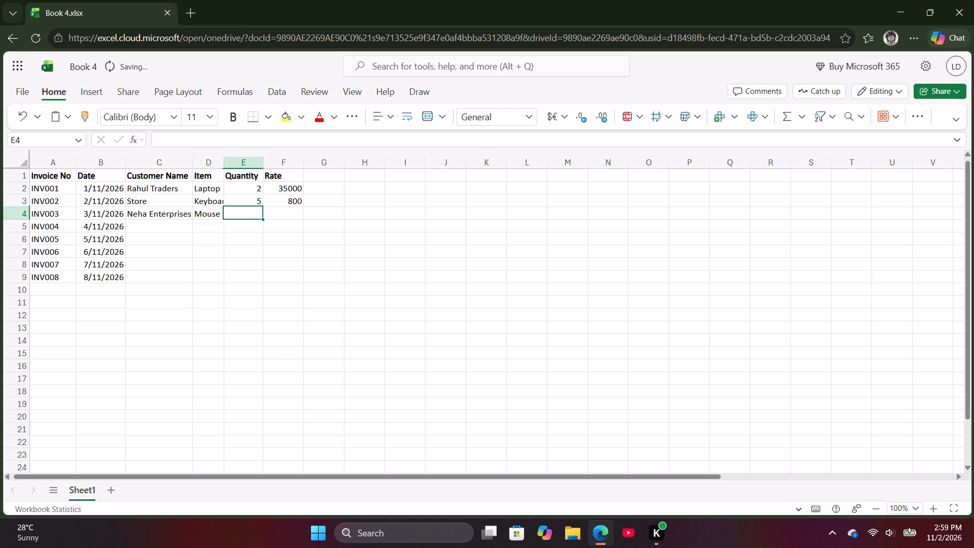
{"action": "type", "text": "10"}
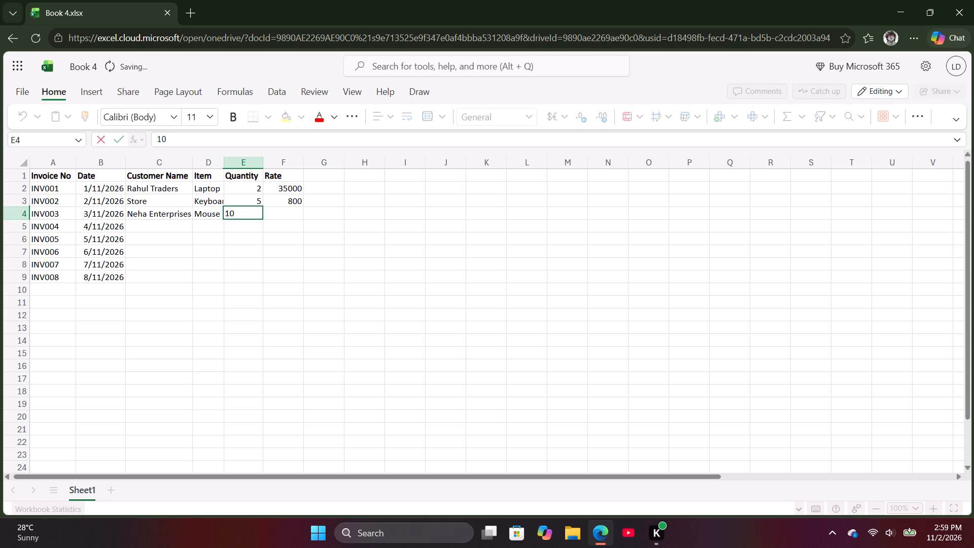
{"action": "key", "text": "Right"}
{"action": "type", "text": "450"}
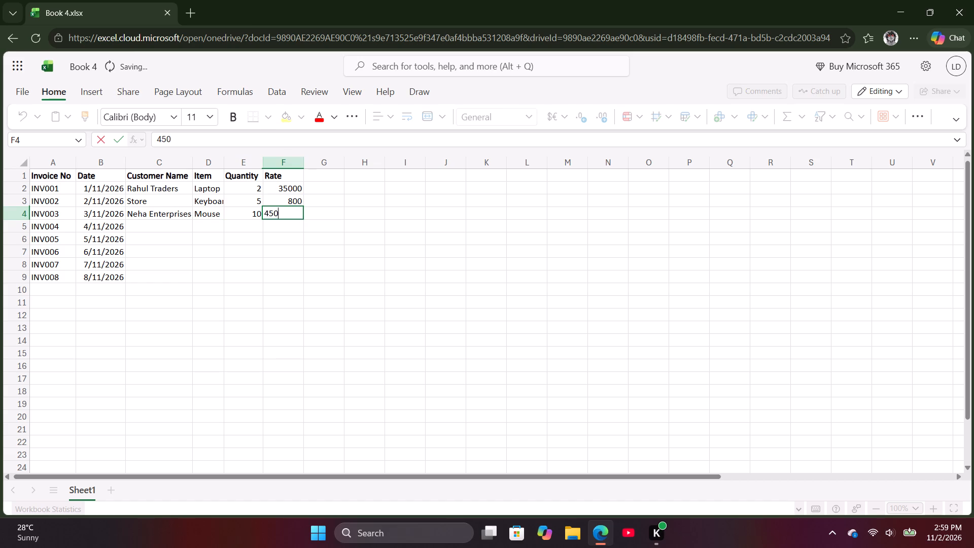
{"action": "key", "text": "Down"}
Enter "Vikas Solution" as the customer name for invoice INV004 in cell C5.
{"action": "key", "text": "Left"}
{"action": "key", "text": "Left"}
{"action": "key", "text": "Left"}
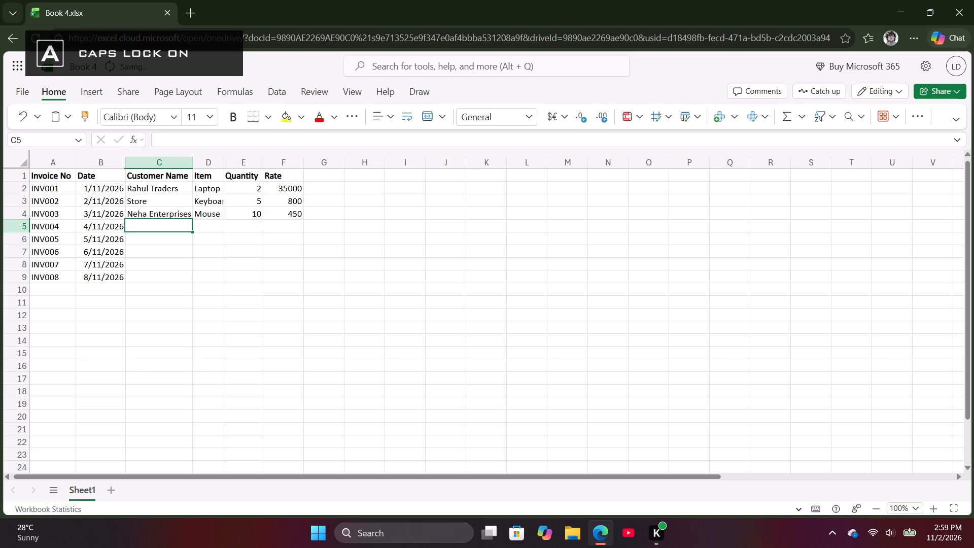
{"action": "key", "text": "i"}
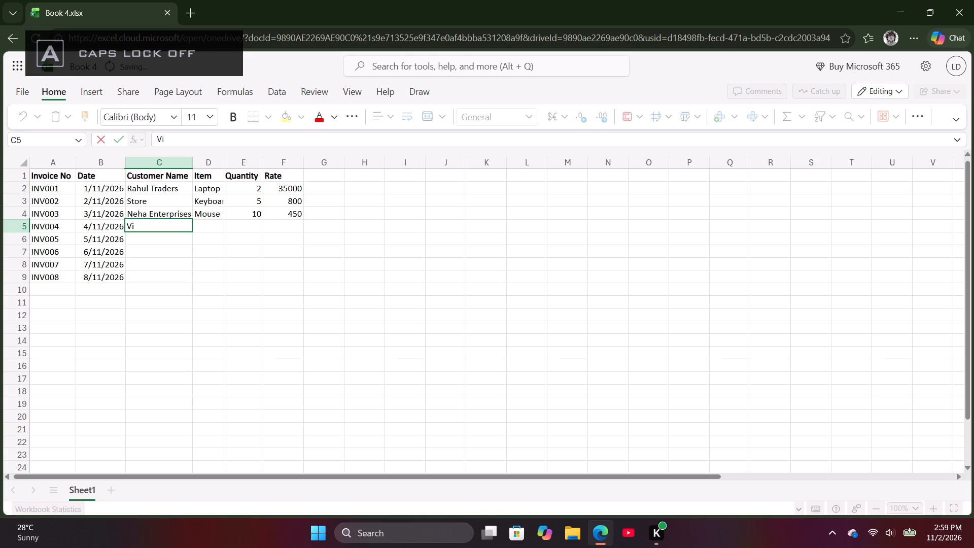
{"action": "type", "text": "kas"}
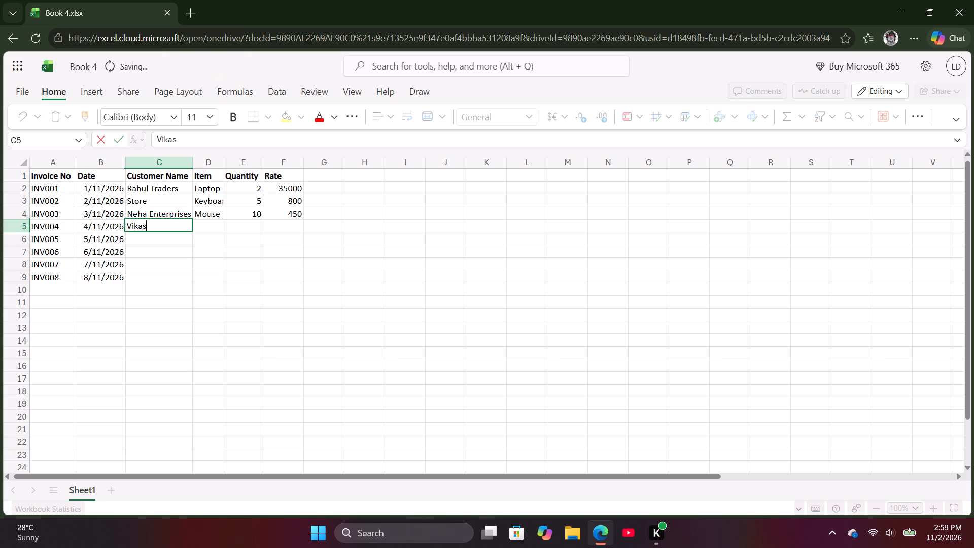
{"action": "key", "text": "space"}
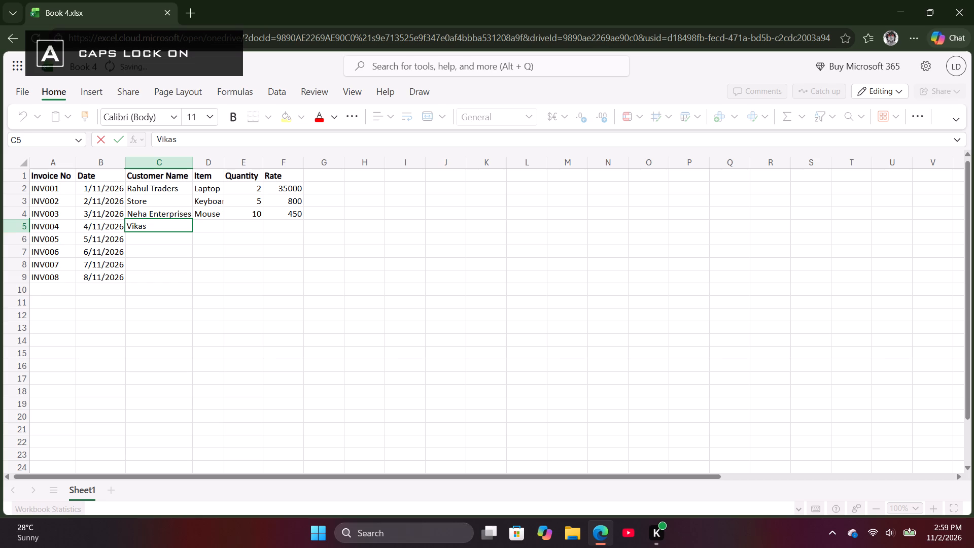
{"action": "key", "text": "s"}
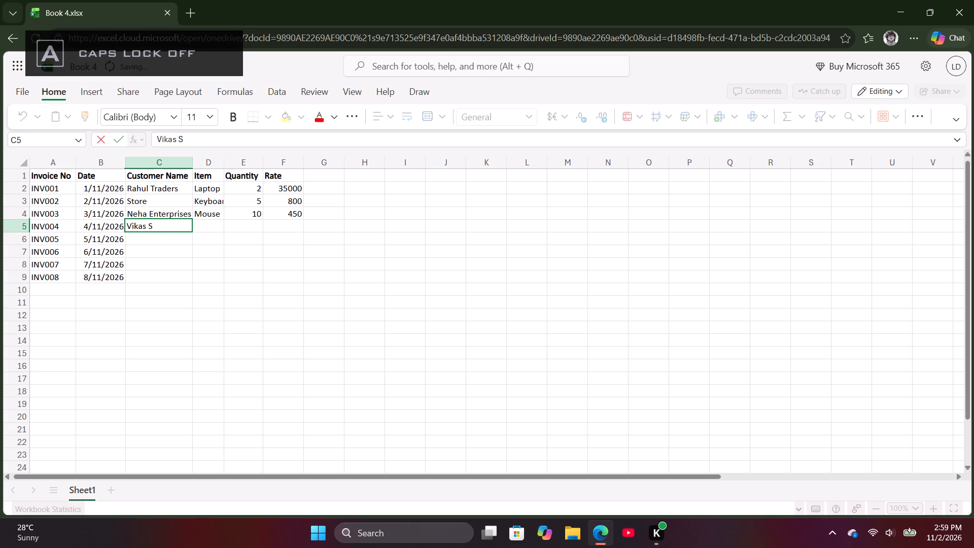
{"action": "type", "text": "olution"}
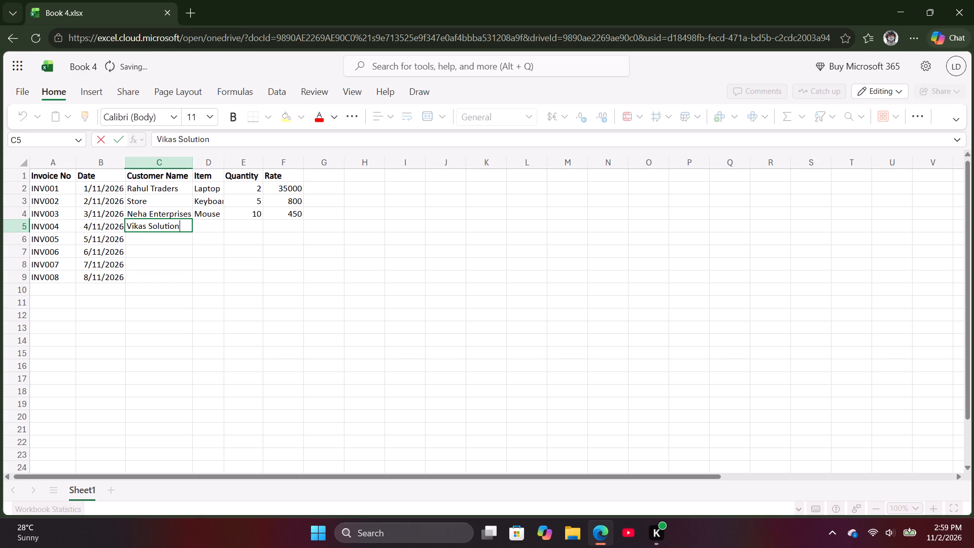
{"action": "key", "text": "Right"}
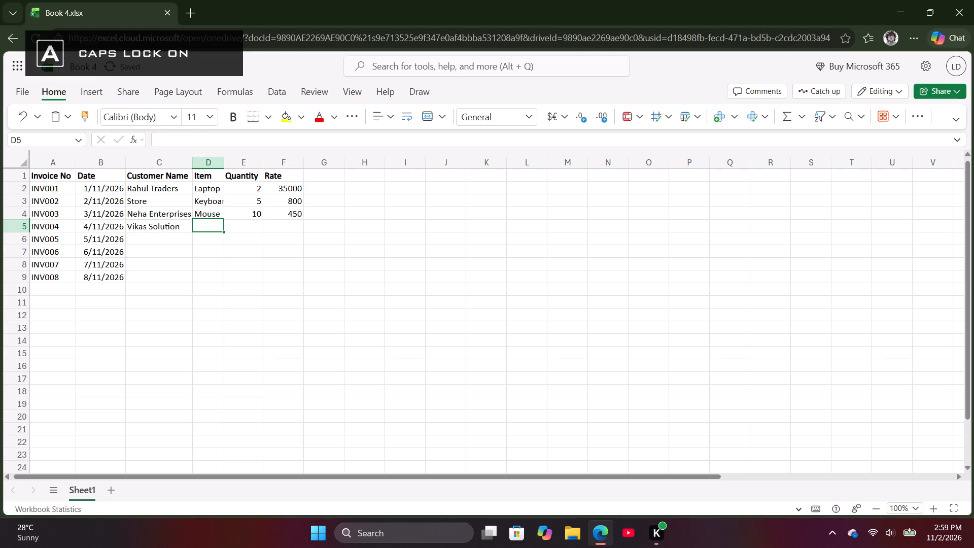
Enter item "Monitor", quantity 3 and rate 12000 for invoice INV004 in cells D5 to F5.
{"action": "key", "text": "o"}
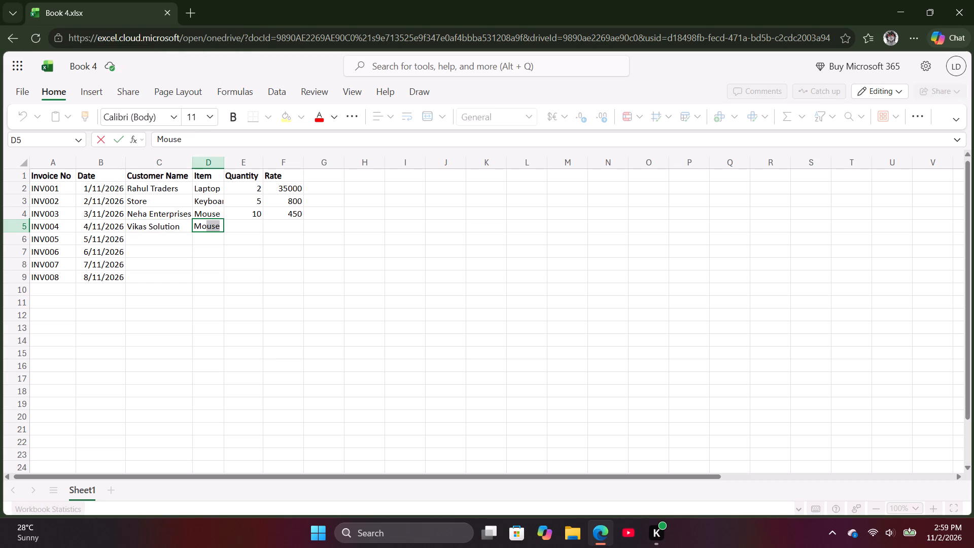
{"action": "type", "text": "ni"}
{"action": "key", "text": "t"}
{"action": "type", "text": "or"}
{"action": "key", "text": "Right"}
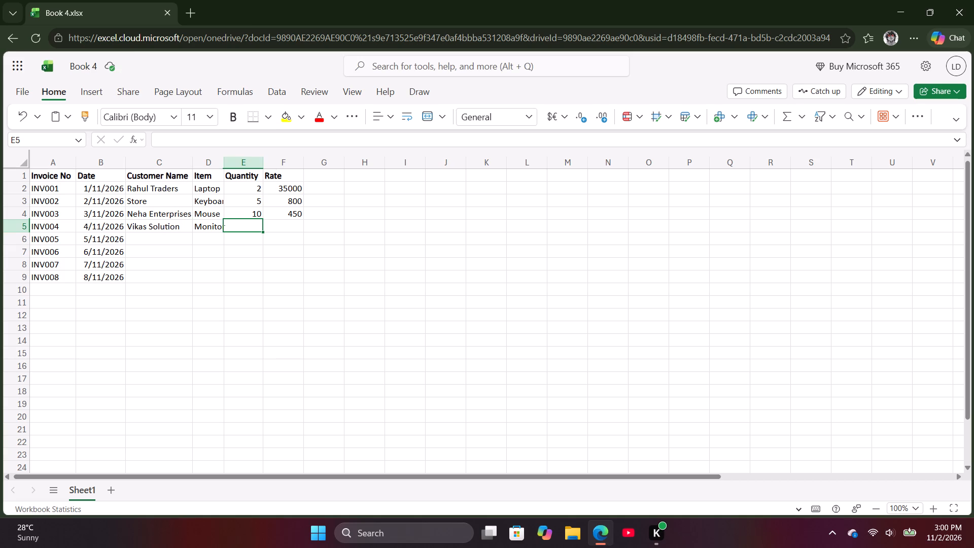
{"action": "key", "text": "3"}
{"action": "key", "text": "Right"}
{"action": "type", "text": "12000"}
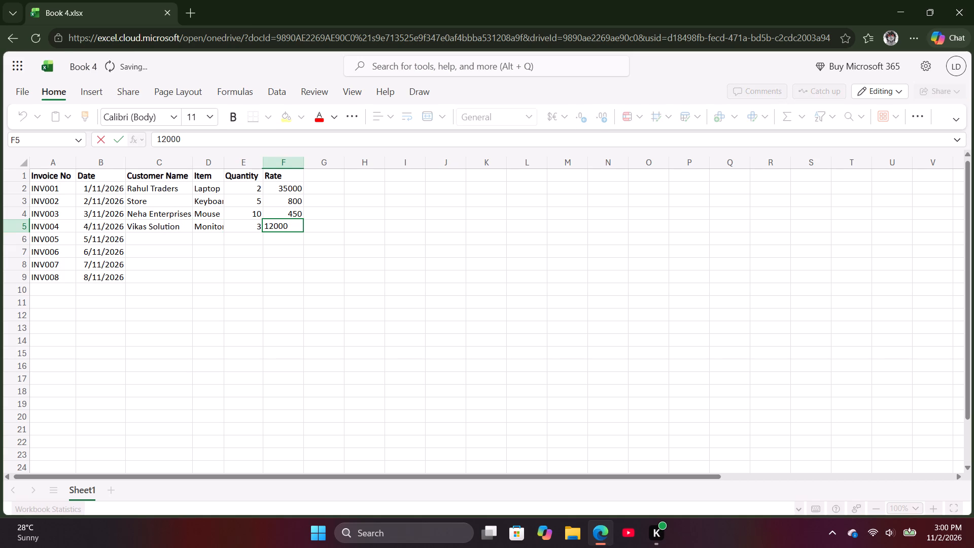
{"action": "key", "text": "Down"}
Enter "Sneha Retail" as the customer name for invoice INV005 in cell C6.
{"action": "key", "text": "Left"}
{"action": "key", "text": "Left"}
{"action": "key", "text": "Left"}
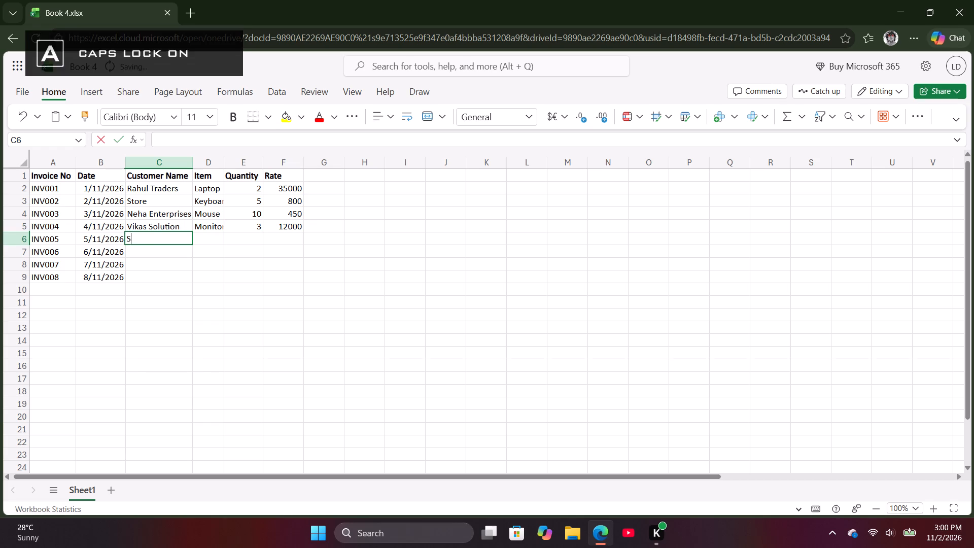
{"action": "key", "text": "n"}
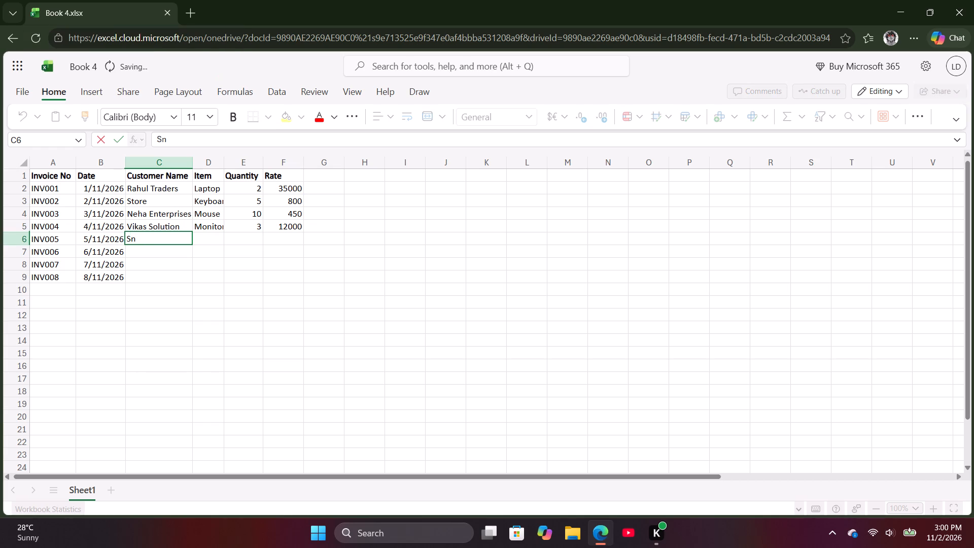
{"action": "type", "text": "eha"}
{"action": "key", "text": "space"}
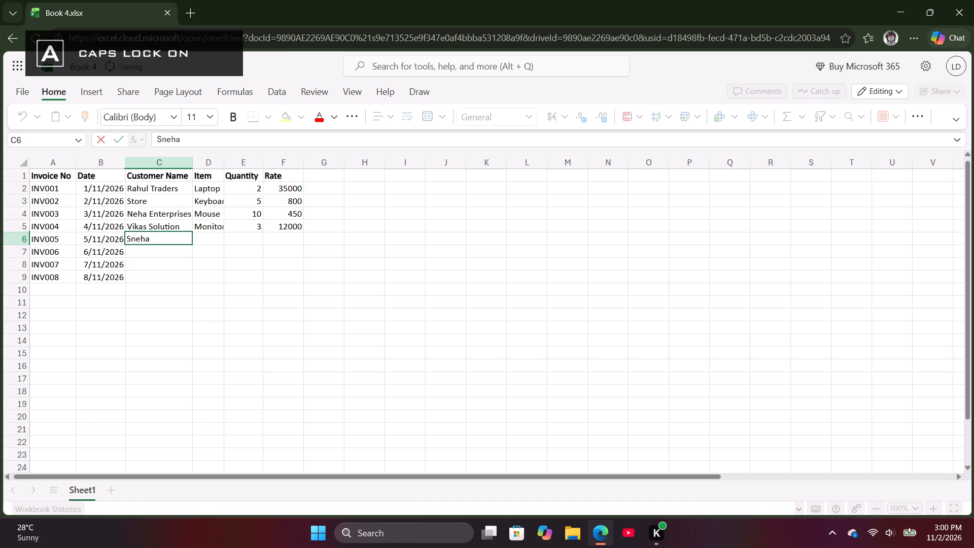
{"action": "key", "text": "e"}
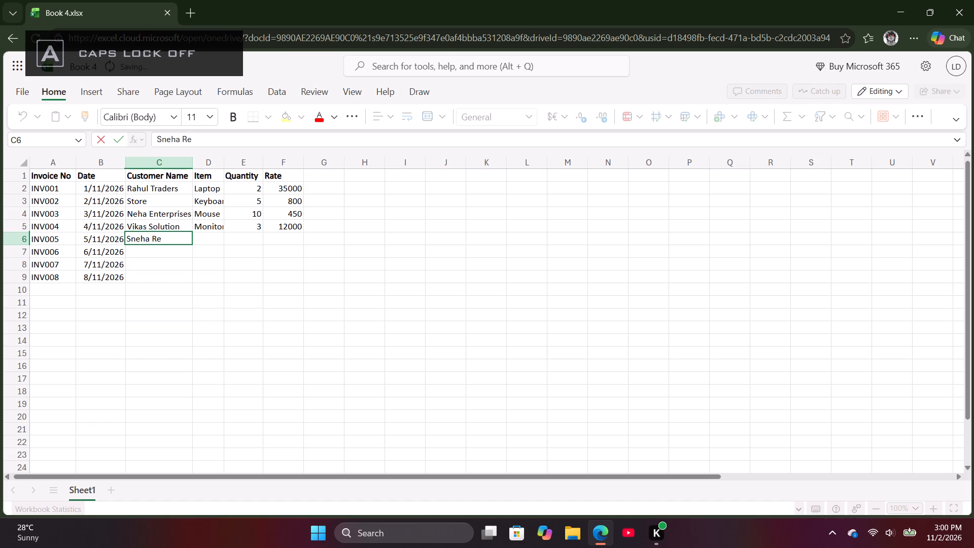
{"action": "type", "text": "ta"}
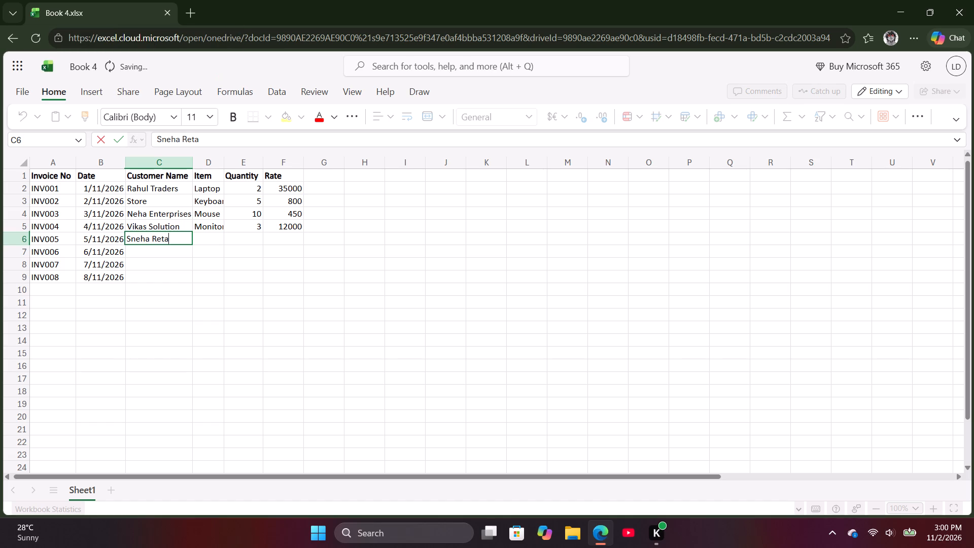
{"action": "type", "text": "il"}
{"action": "key", "text": "Right"}
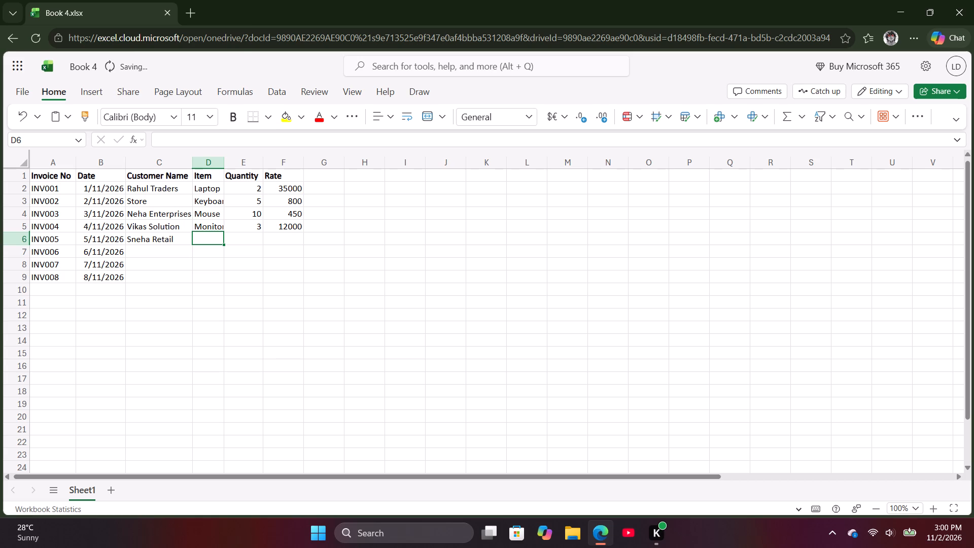
Enter item "Printer", quantity 2 and rate 8500 for invoice INV005 in cells D6 to F6.
{"action": "type", "text": "rin"}
{"action": "type", "text": "ter"}
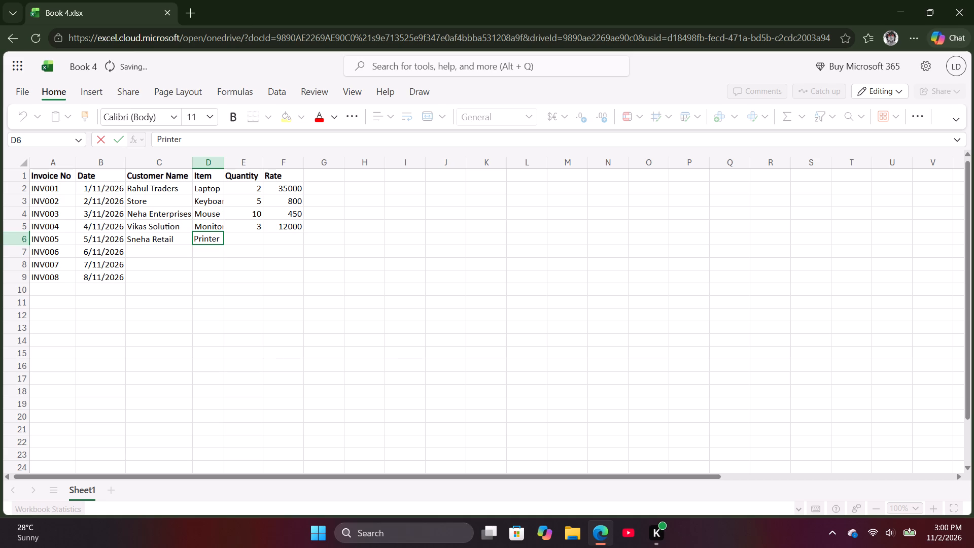
{"action": "key", "text": "Right"}
{"action": "key", "text": "2"}
{"action": "key", "text": "Right"}
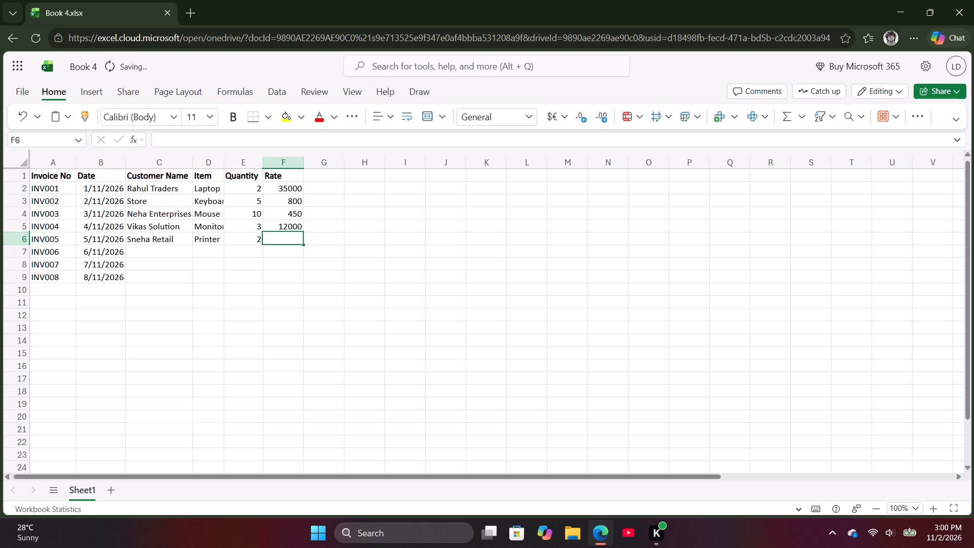
{"action": "type", "text": "8500"}
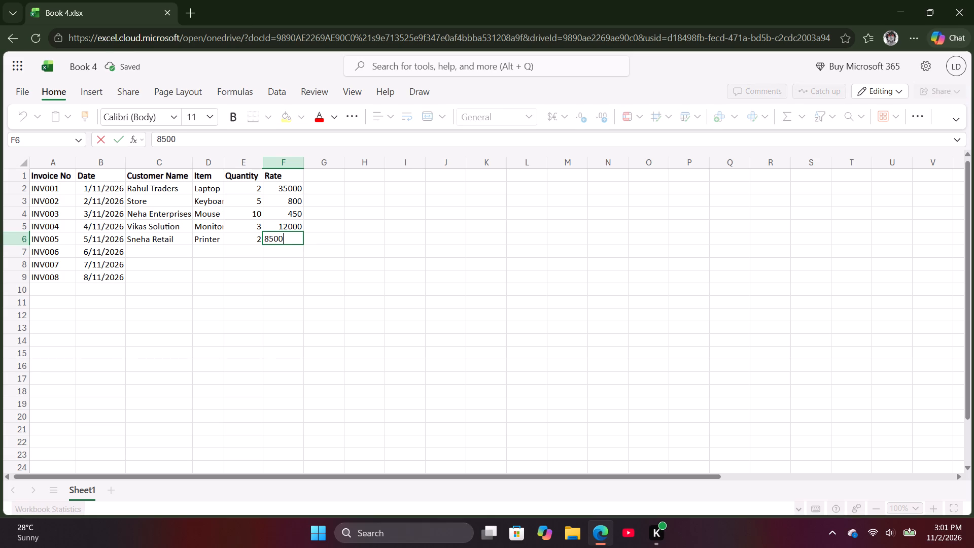
{"action": "key", "text": "Down"}
Enter "Rohit Computers" as the customer name for invoice INV006 in cell C7.
{"action": "key", "text": "Left"}
{"action": "key", "text": "Left"}
{"action": "key", "text": "Left"}
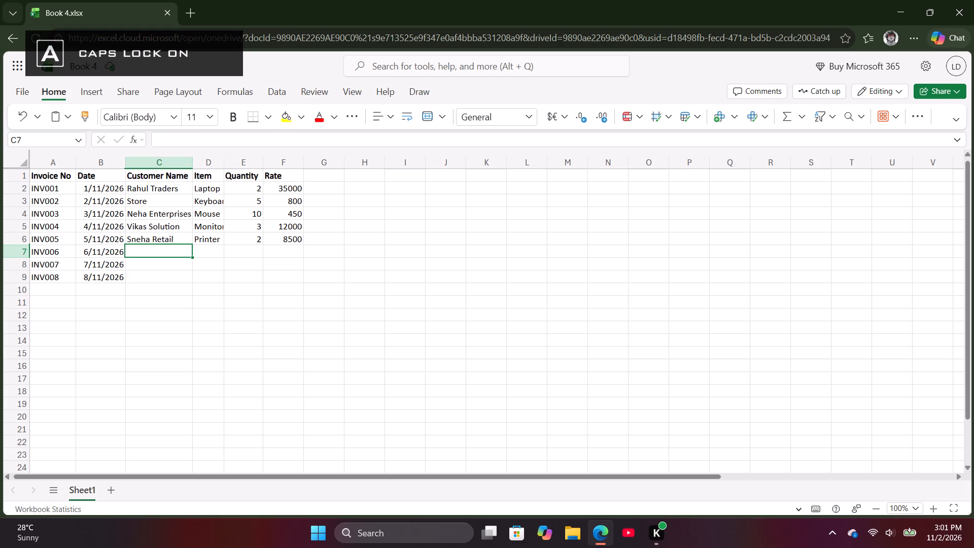
{"action": "key", "text": "r"}
{"action": "type", "text": "OHIT"}
{"action": "key", "text": "BackSpace"}
{"action": "key", "text": "BackSpace"}
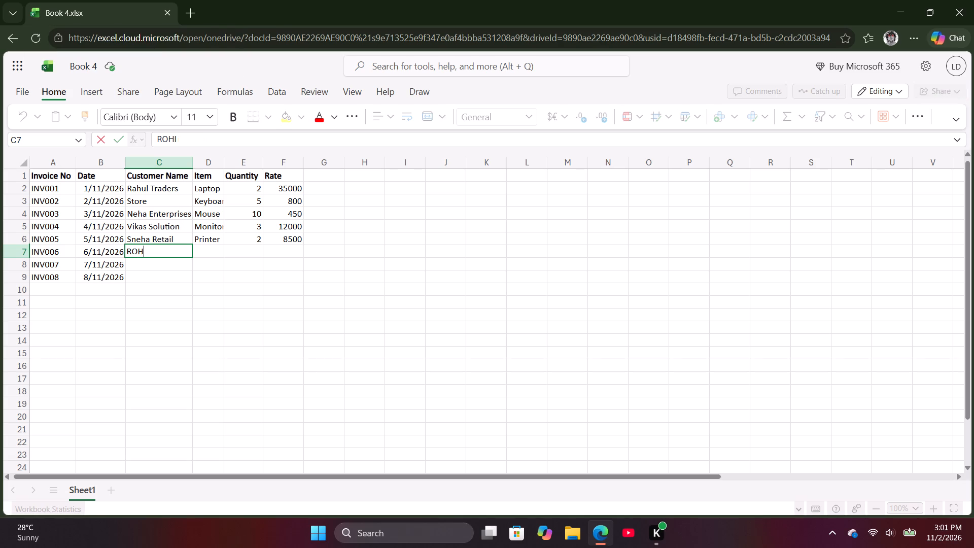
{"action": "key", "text": "BackSpace"}
{"action": "key", "text": "BackSpace"}
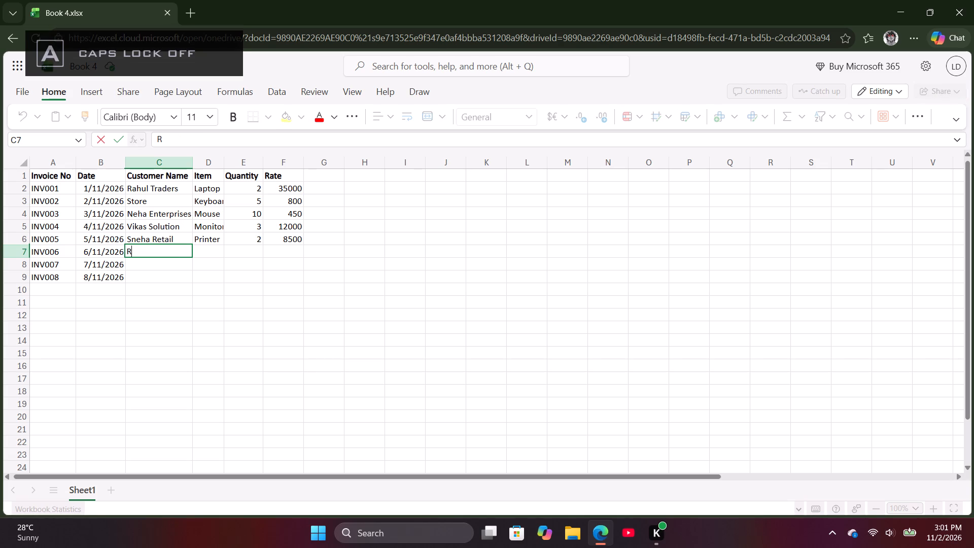
{"action": "type", "text": "ohit"}
{"action": "key", "text": "space"}
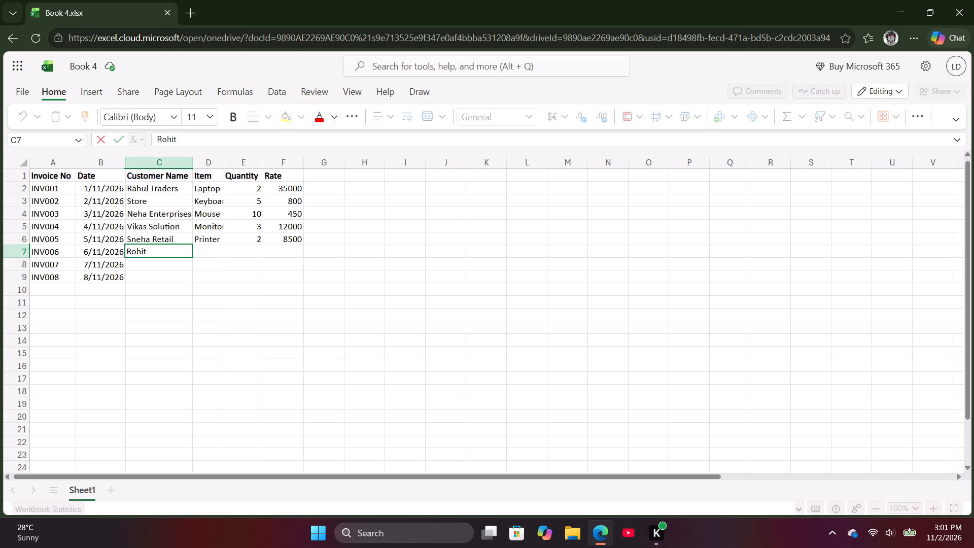
{"action": "key", "text": "a"}
{"action": "key", "text": "BackSpace"}
{"action": "key", "text": "c"}
{"action": "type", "text": "omputers"}
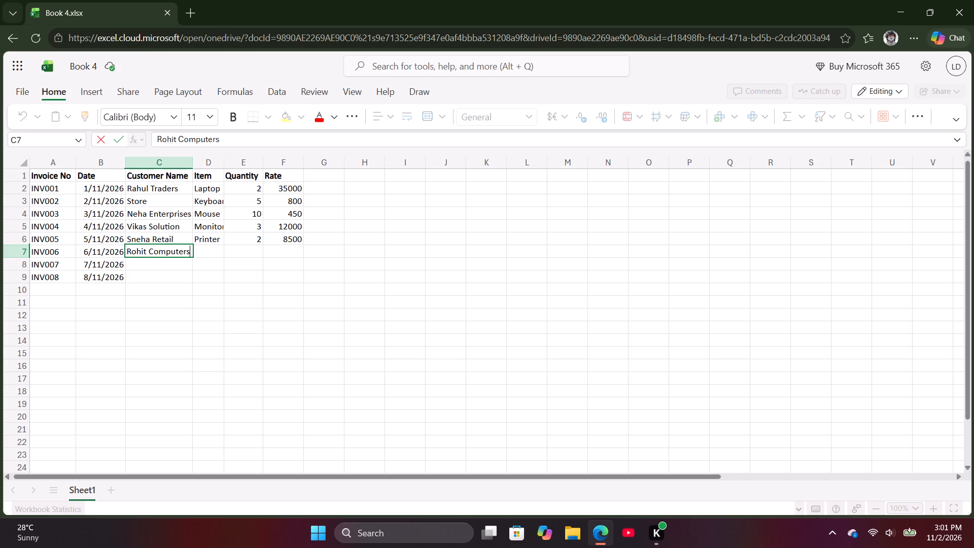
{"action": "key", "text": "Right"}
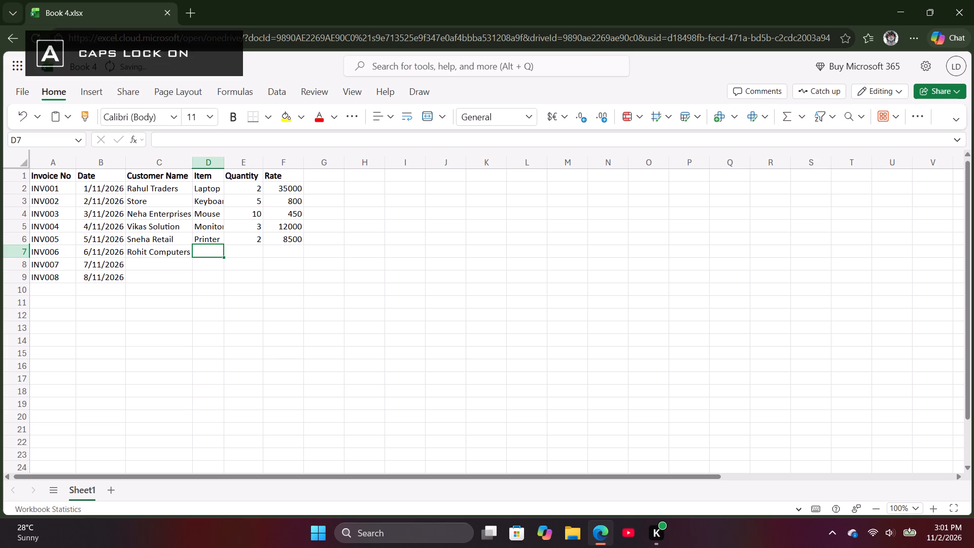
Enter item "Laptop" and quantity 1 for invoice INV006 in cells D7 and E7.
{"action": "type", "text": "aptop"}
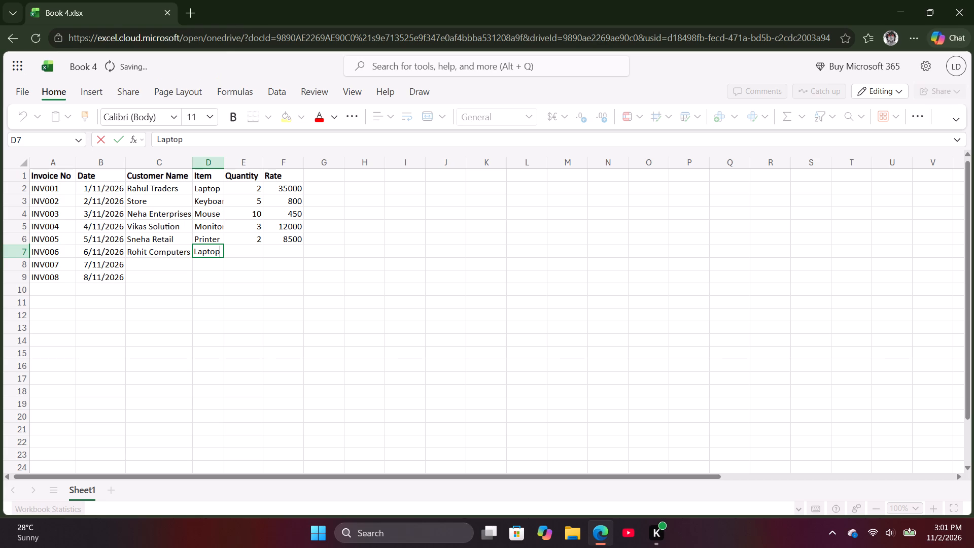
{"action": "key", "text": "Right"}
{"action": "key", "text": "1"}
{"action": "key", "text": "Down"}
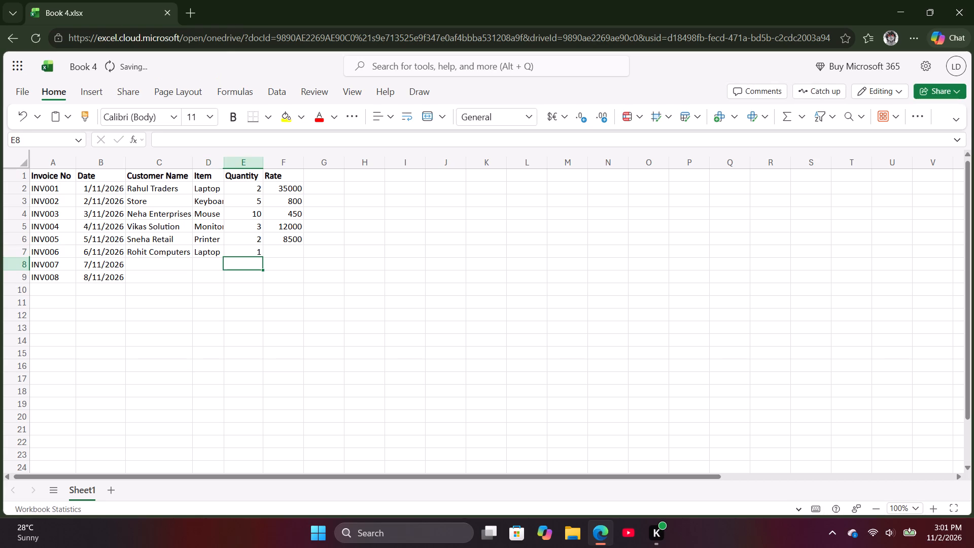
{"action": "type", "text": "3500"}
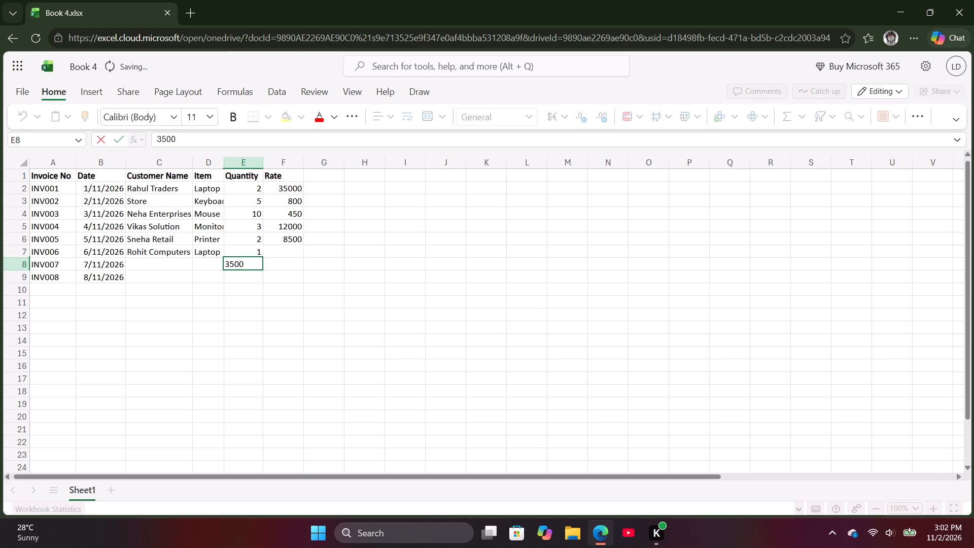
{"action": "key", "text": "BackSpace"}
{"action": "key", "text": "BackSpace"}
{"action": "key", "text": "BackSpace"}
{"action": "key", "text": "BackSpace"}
Enter rate 35000 for invoice INV006 in cell F7.
{"action": "key", "text": "Right"}
{"action": "key", "text": "Up"}
{"action": "type", "text": "35000"}
{"action": "key", "text": "Down"}
Enter "Anjali Services" as the customer name for invoice INV007 in cell C8.
{"action": "key", "text": "Left"}
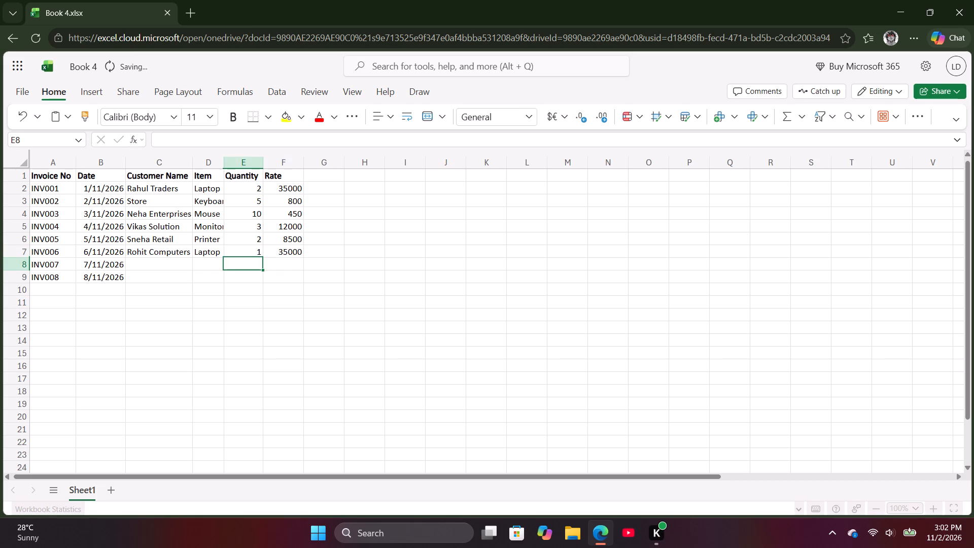
{"action": "key", "text": "Left"}
{"action": "key", "text": "Left"}
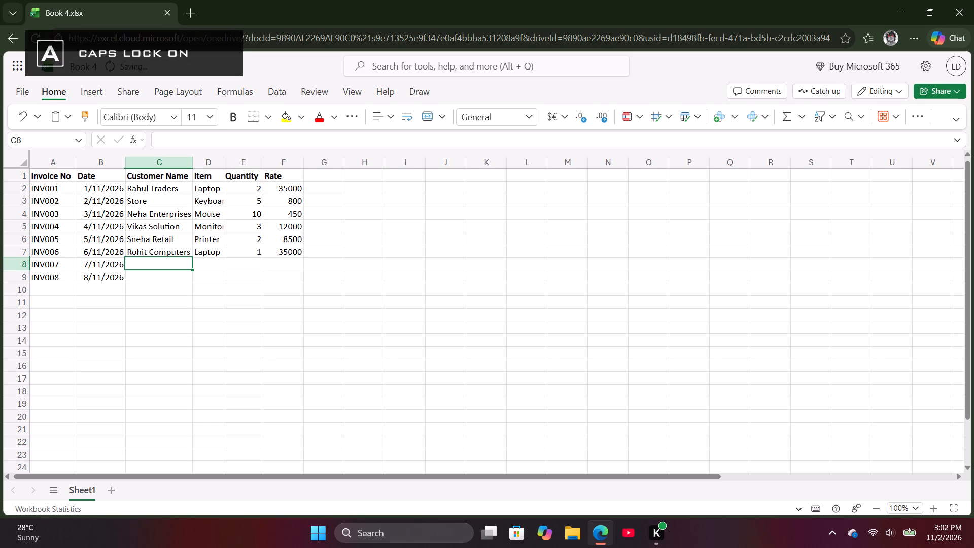
{"action": "key", "text": "a"}
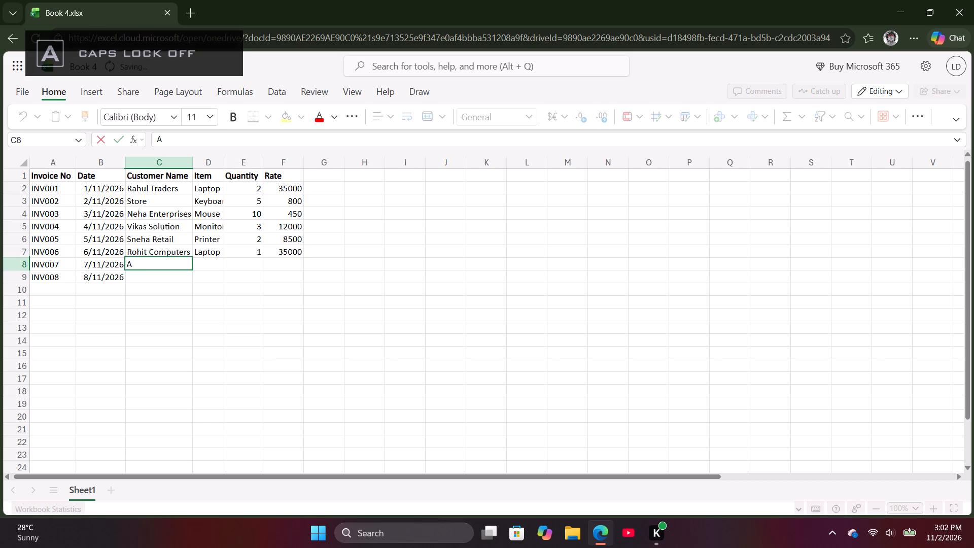
{"action": "key", "text": "n"}
{"action": "type", "text": "jali"}
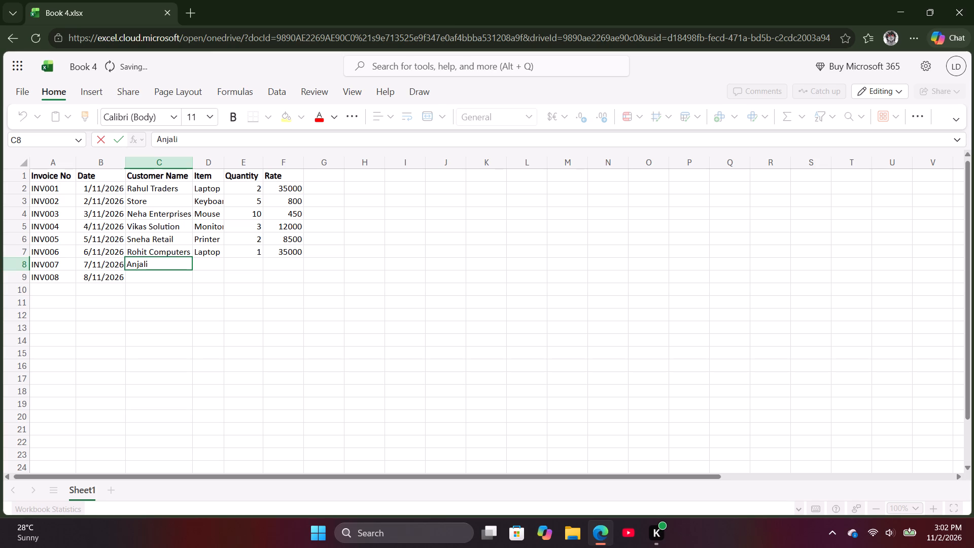
{"action": "key", "text": "space"}
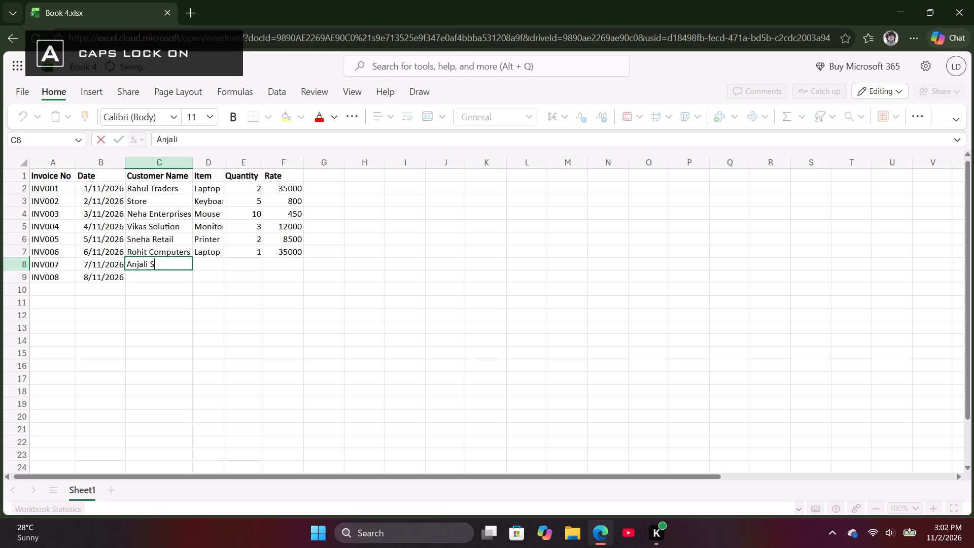
{"action": "type", "text": "ervi"}
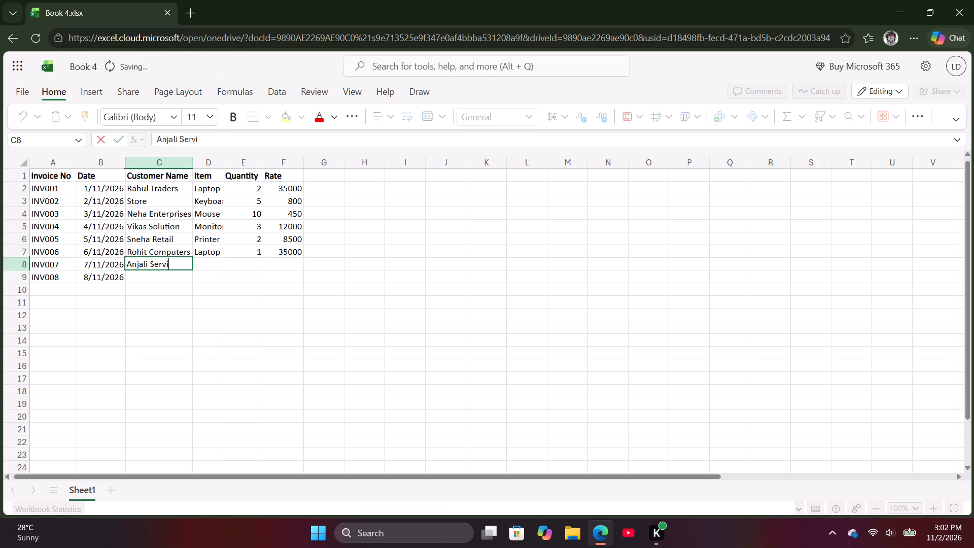
{"action": "type", "text": "ces"}
{"action": "key", "text": "Right"}
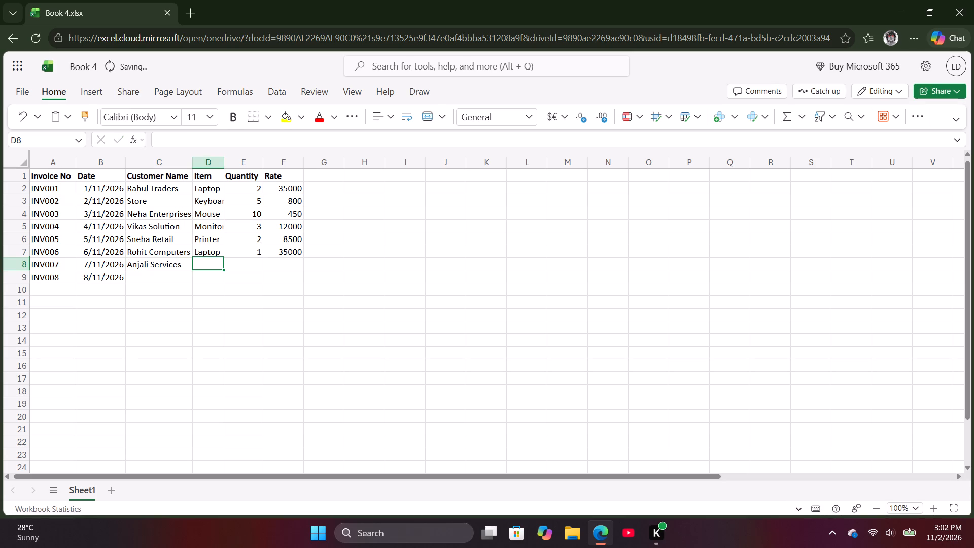
Enter item "Keyboard", quantity 8 and rate 800 for invoice INV007 in cells D8 to F8.
{"action": "type", "text": "KE"}
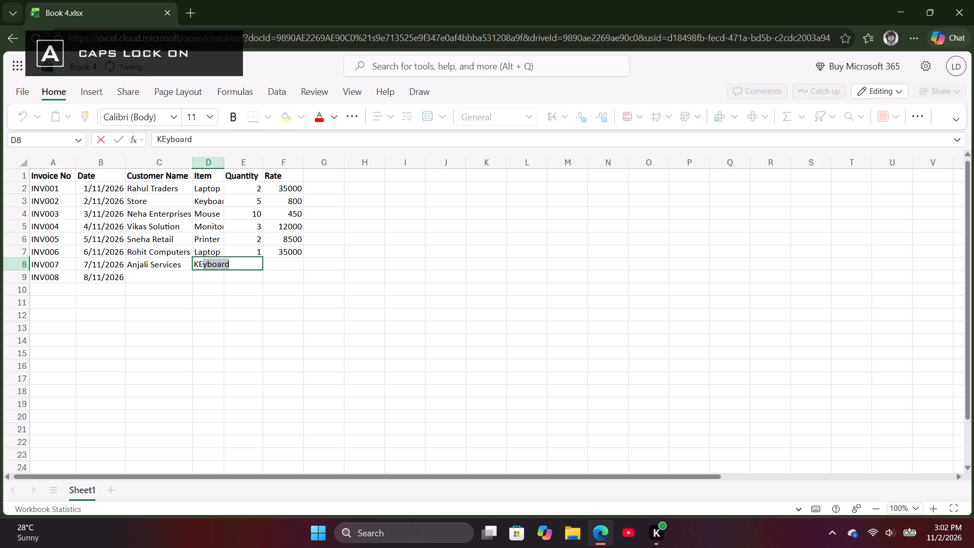
{"action": "type", "text": "ey"}
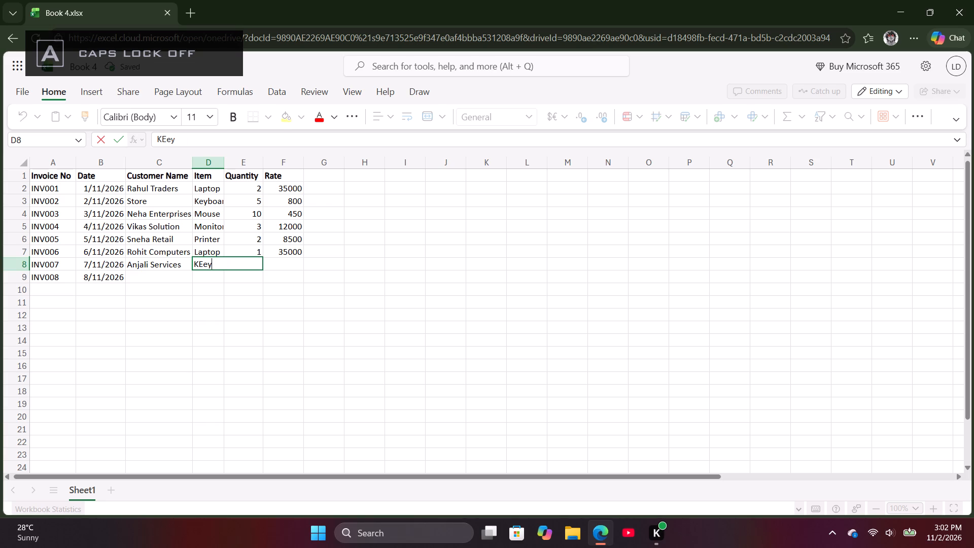
{"action": "key", "text": "BackSpace"}
{"action": "key", "text": "BackSpace"}
{"action": "key", "text": "BackSpace"}
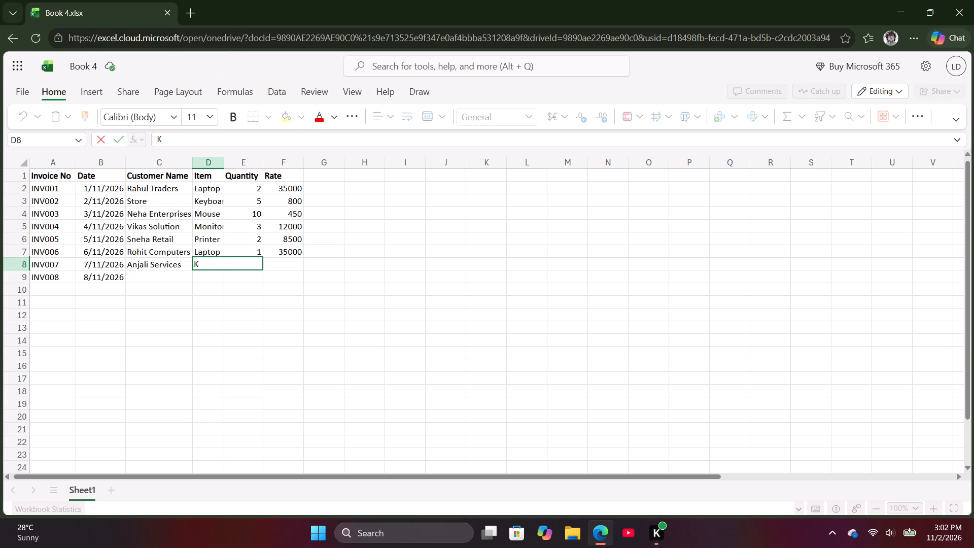
{"action": "type", "text": "eyb"}
{"action": "type", "text": "oard"}
{"action": "key", "text": "Right"}
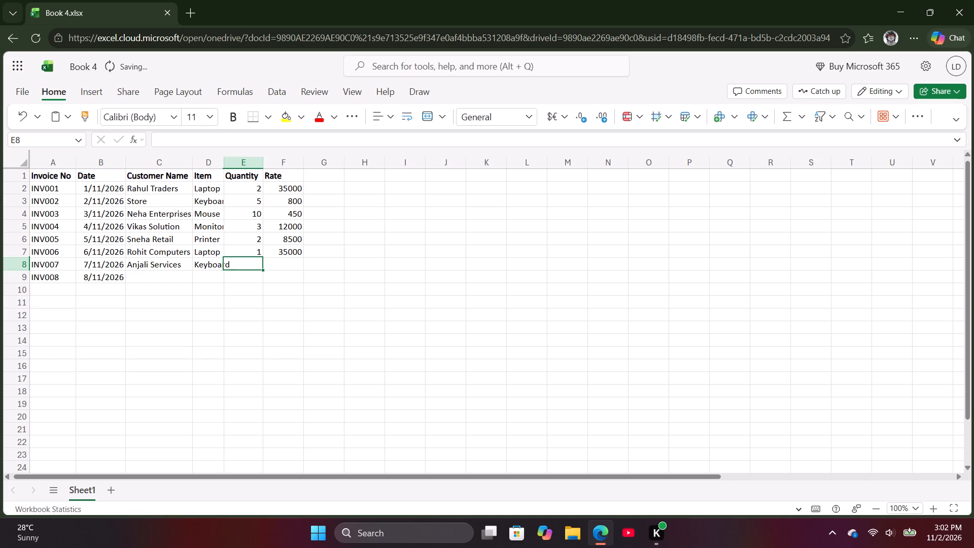
{"action": "key", "text": "8"}
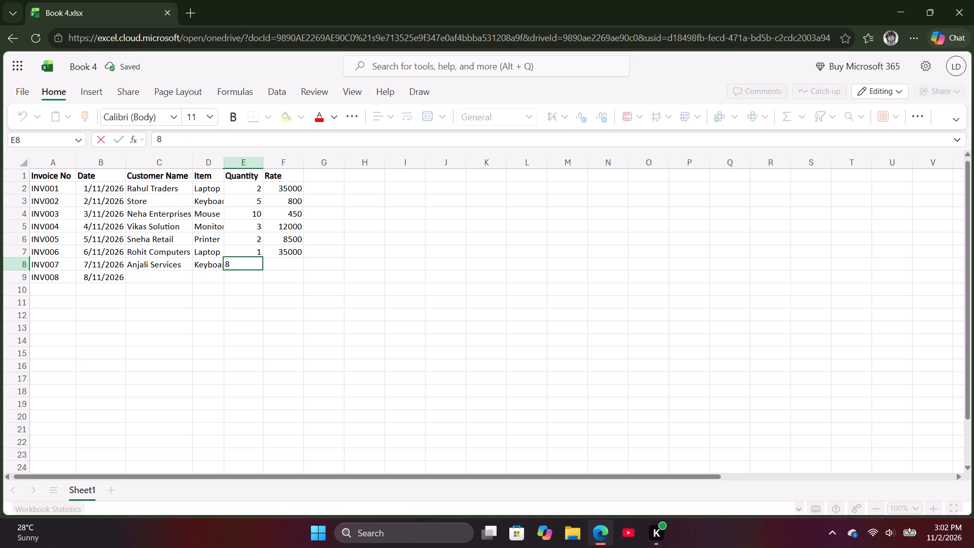
{"action": "key", "text": "Right"}
{"action": "type", "text": "800"}
{"action": "key", "text": "Down"}
Enter "Modern Tech" as the customer name for invoice INV008 in cell C9.
{"action": "key", "text": "Left"}
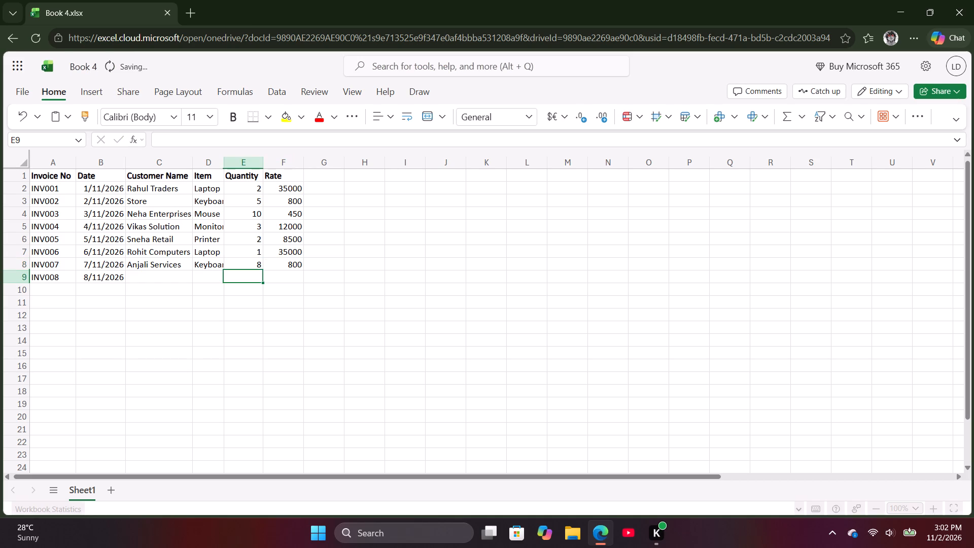
{"action": "key", "text": "Left"}
{"action": "key", "text": "Left"}
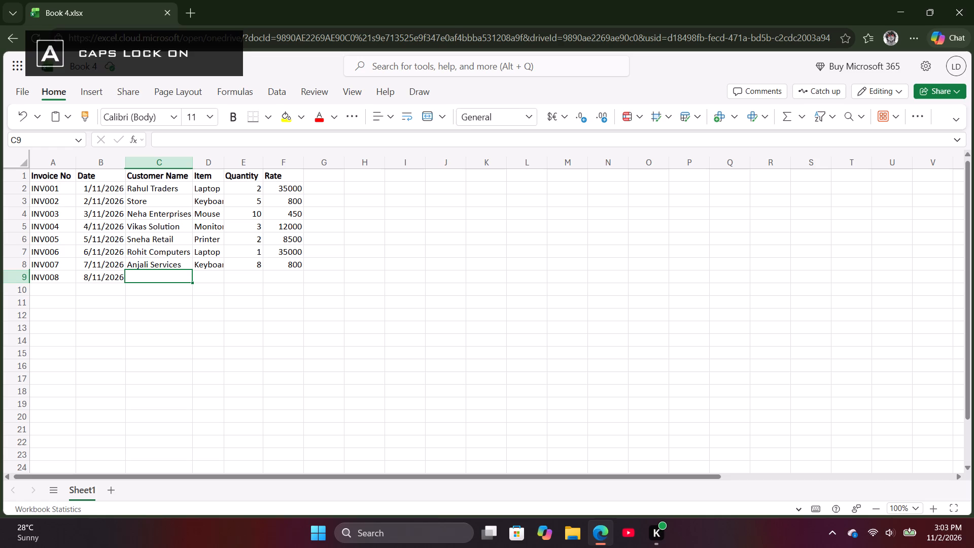
{"action": "type", "text": "ordern"}
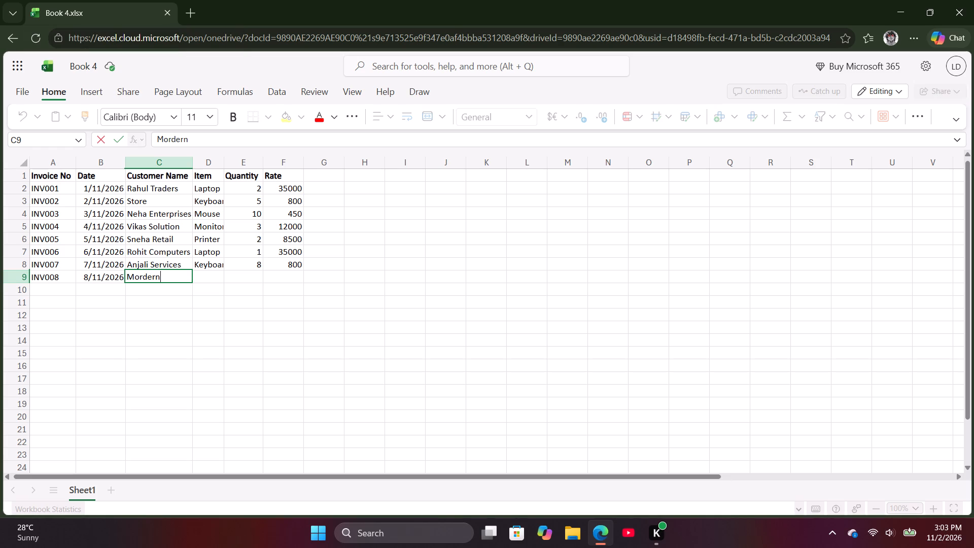
{"action": "key", "text": "BackSpace"}
{"action": "key", "text": "BackSpace"}
{"action": "key", "text": "BackSpace"}
{"action": "key", "text": "BackSpace"}
{"action": "key", "text": "BackSpace"}
{"action": "key", "text": "d"}
{"action": "type", "text": "ern"}
{"action": "key", "text": "space"}
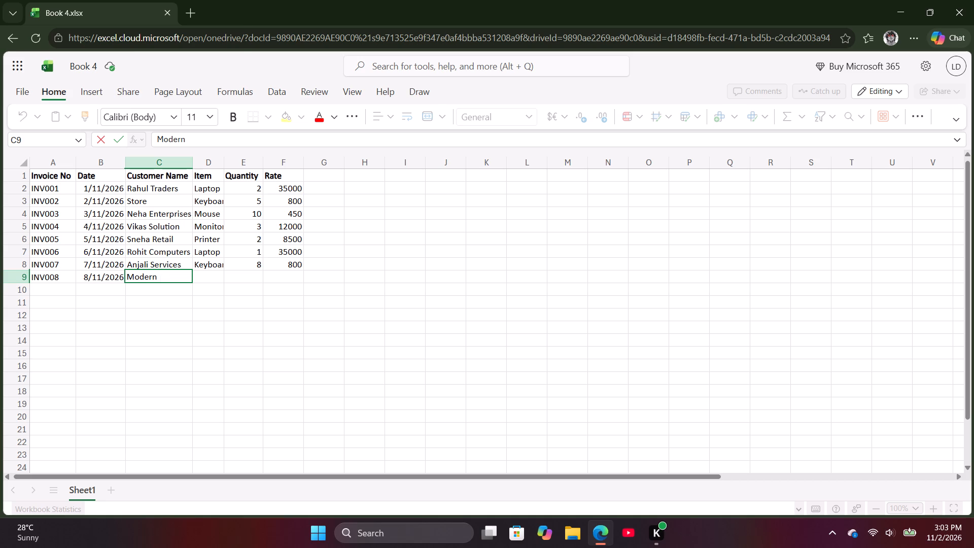
{"action": "key", "text": "t"}
{"action": "type", "text": "ech"}
{"action": "key", "text": "Right"}
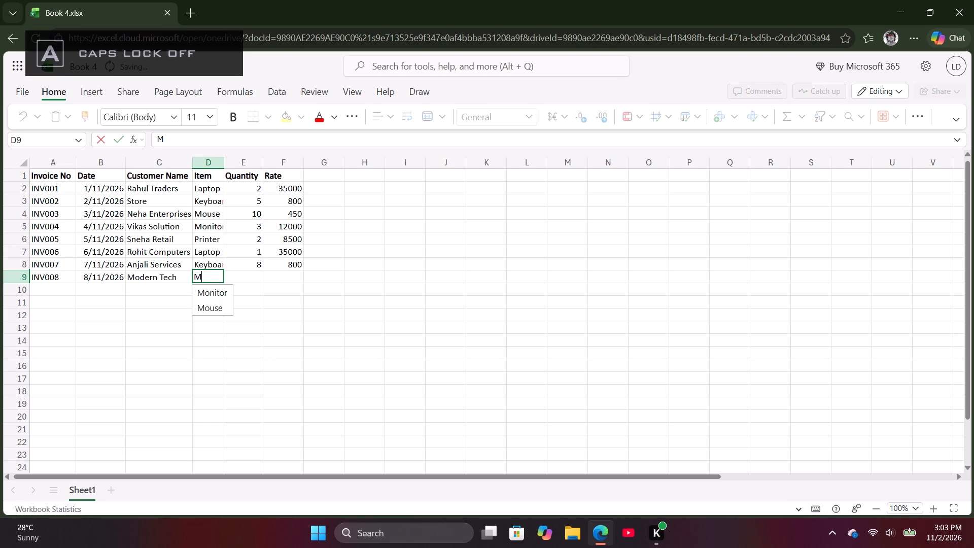
Enter item "Monitor", quantity 2 and rate 12000 for invoice INV008 in cells D9 to F9.
{"action": "key", "text": "o"}
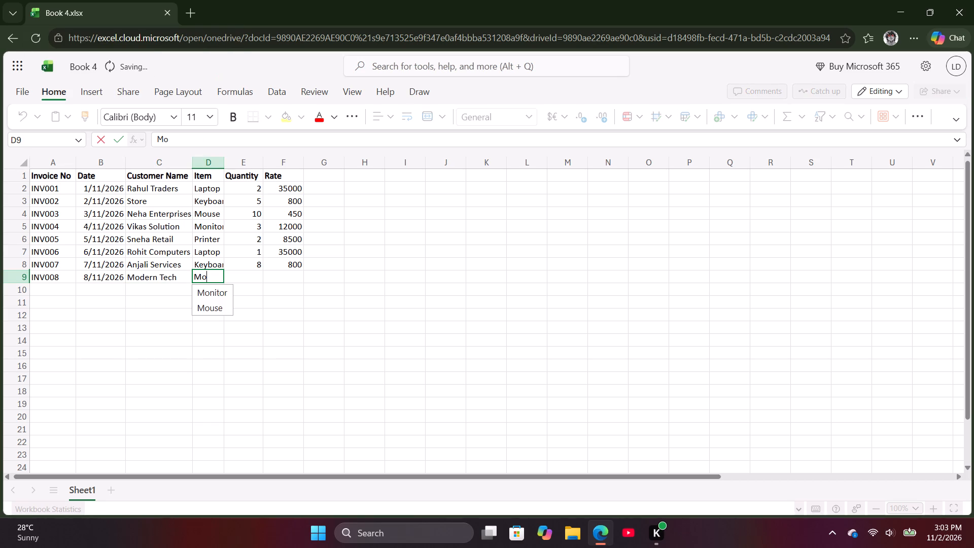
{"action": "key", "text": "Down"}
{"action": "key", "text": "Return"}
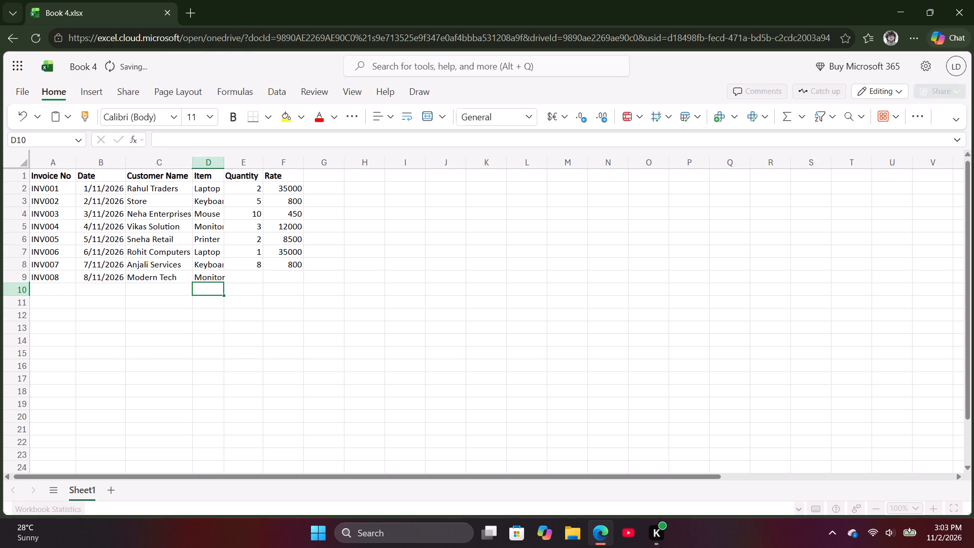
{"action": "key", "text": "Right"}
{"action": "key", "text": "Up"}
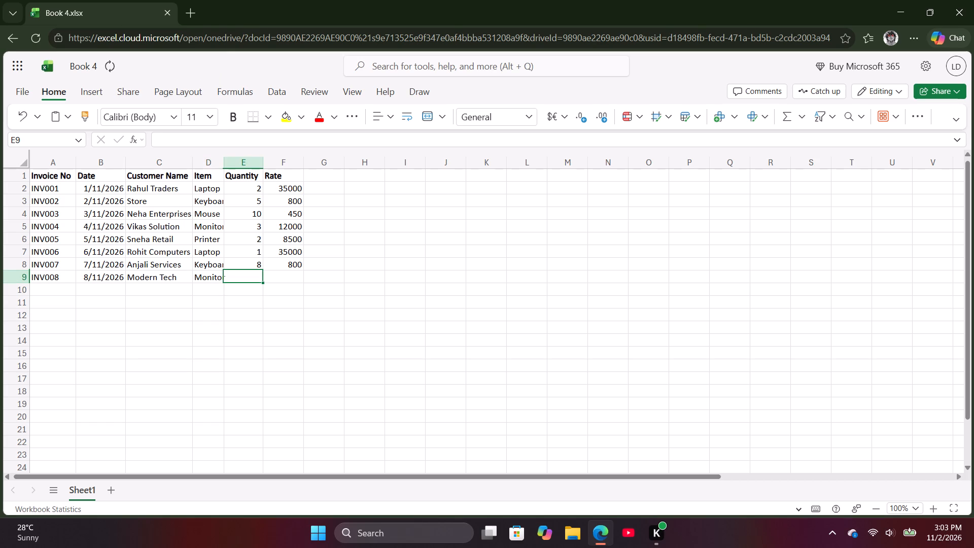
{"action": "key", "text": "2"}
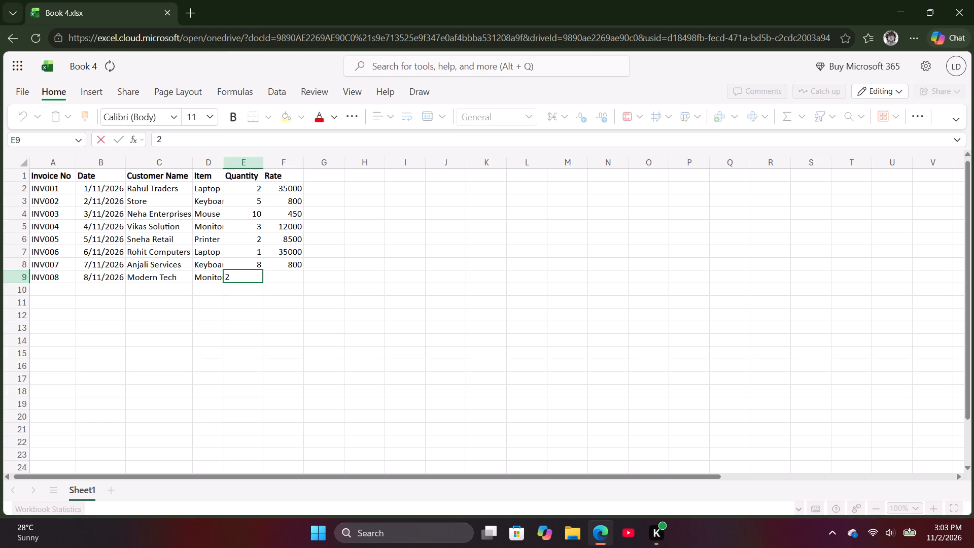
{"action": "key", "text": "Right"}
{"action": "type", "text": "12000"}
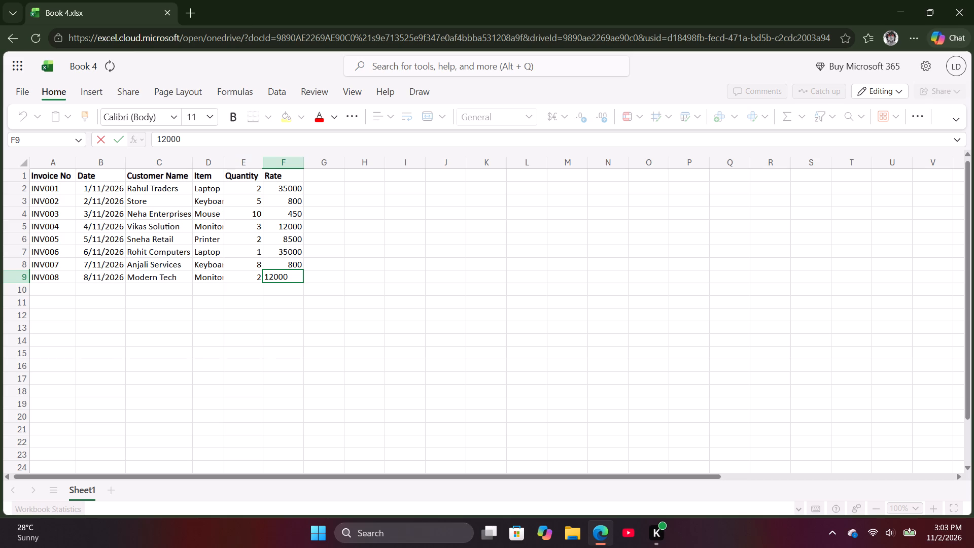
{"action": "triple_click", "coordinate": [199, 298]}
{"action": "left_click", "coordinate": [172, 301]}
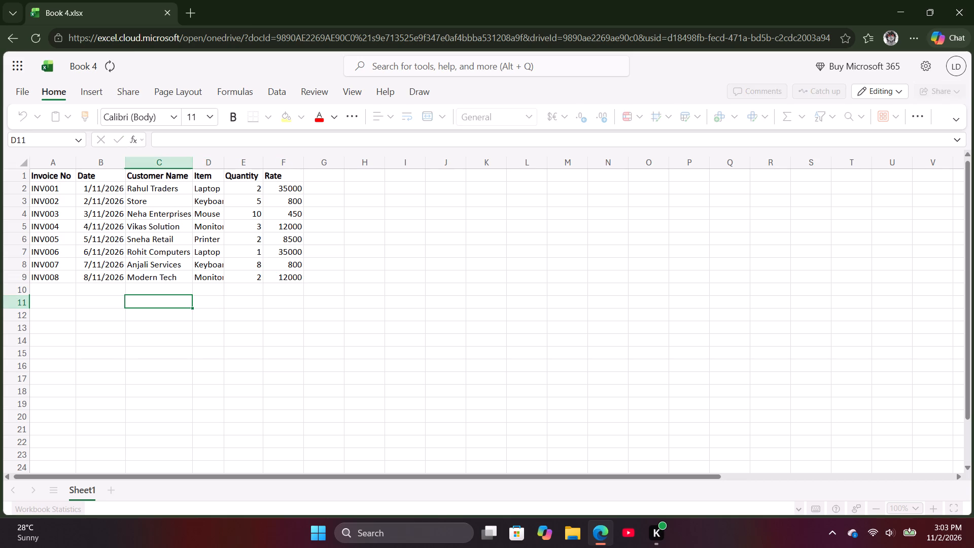
{"action": "left_click", "coordinate": [223, 296]}
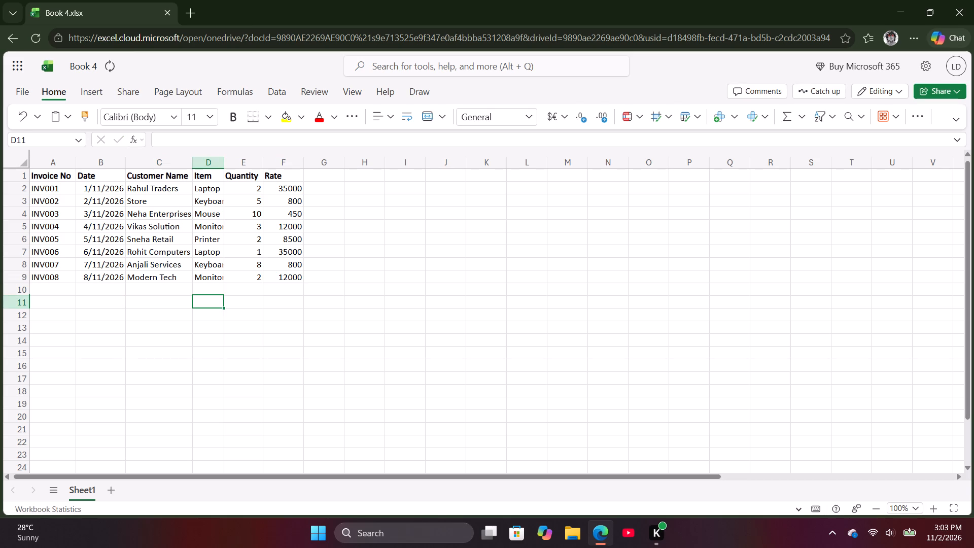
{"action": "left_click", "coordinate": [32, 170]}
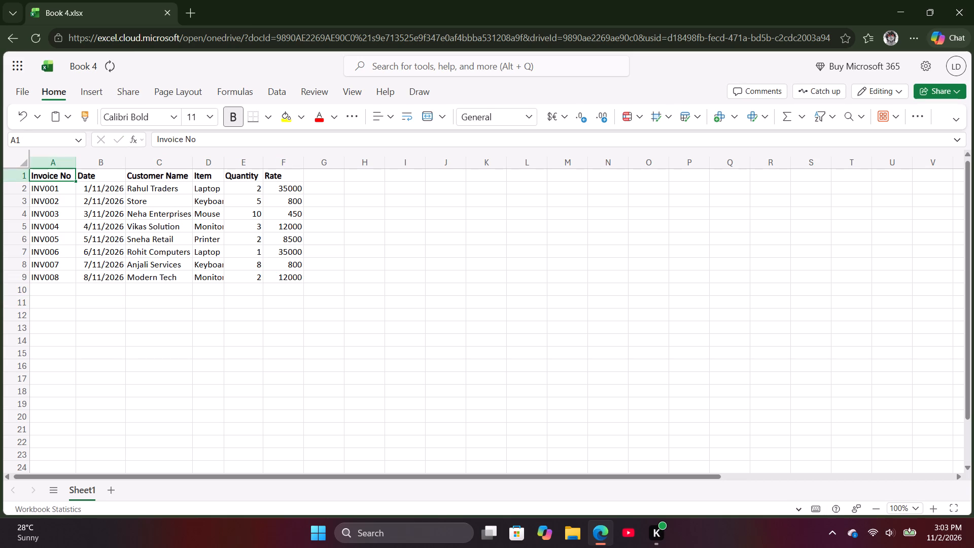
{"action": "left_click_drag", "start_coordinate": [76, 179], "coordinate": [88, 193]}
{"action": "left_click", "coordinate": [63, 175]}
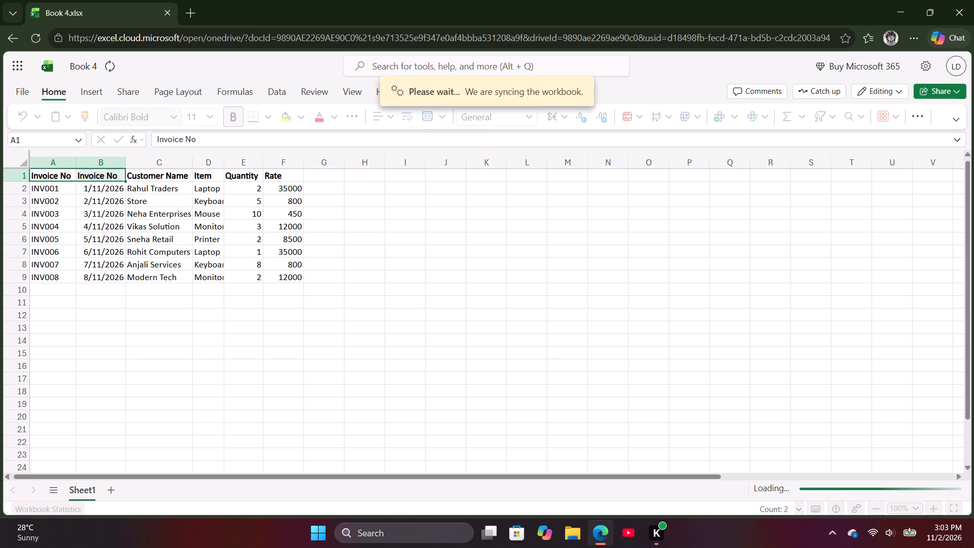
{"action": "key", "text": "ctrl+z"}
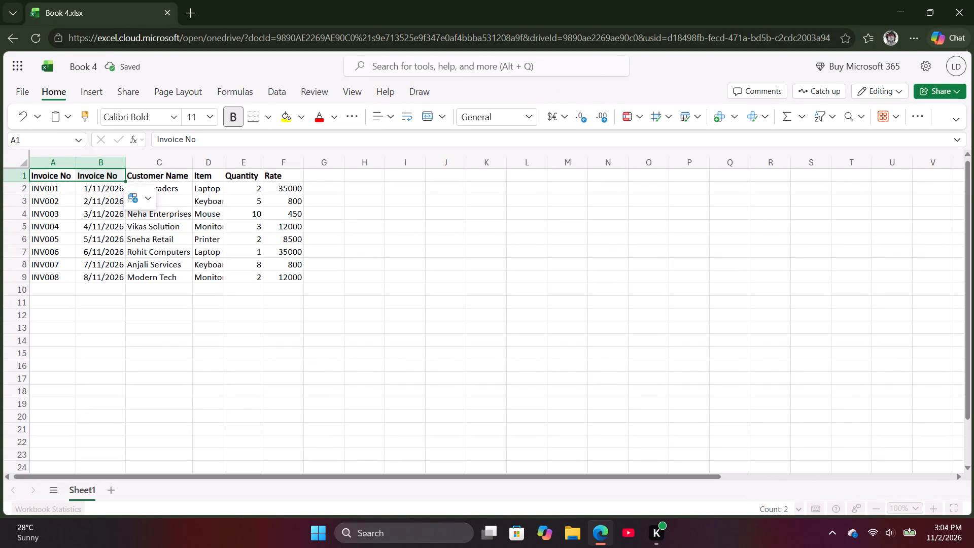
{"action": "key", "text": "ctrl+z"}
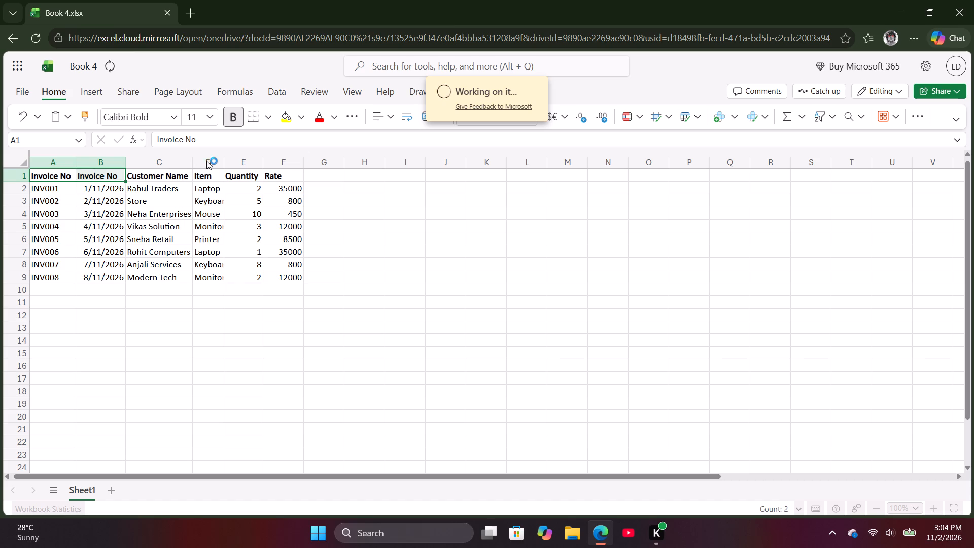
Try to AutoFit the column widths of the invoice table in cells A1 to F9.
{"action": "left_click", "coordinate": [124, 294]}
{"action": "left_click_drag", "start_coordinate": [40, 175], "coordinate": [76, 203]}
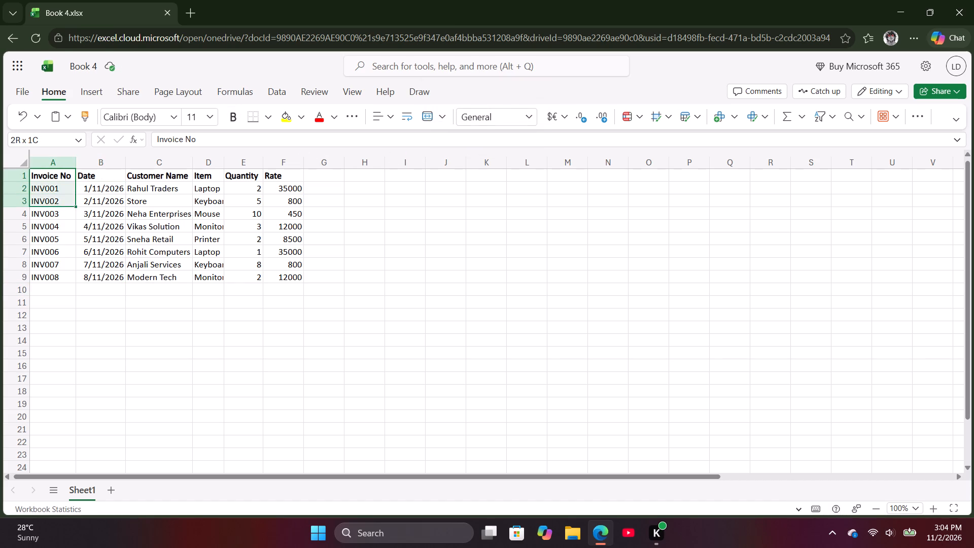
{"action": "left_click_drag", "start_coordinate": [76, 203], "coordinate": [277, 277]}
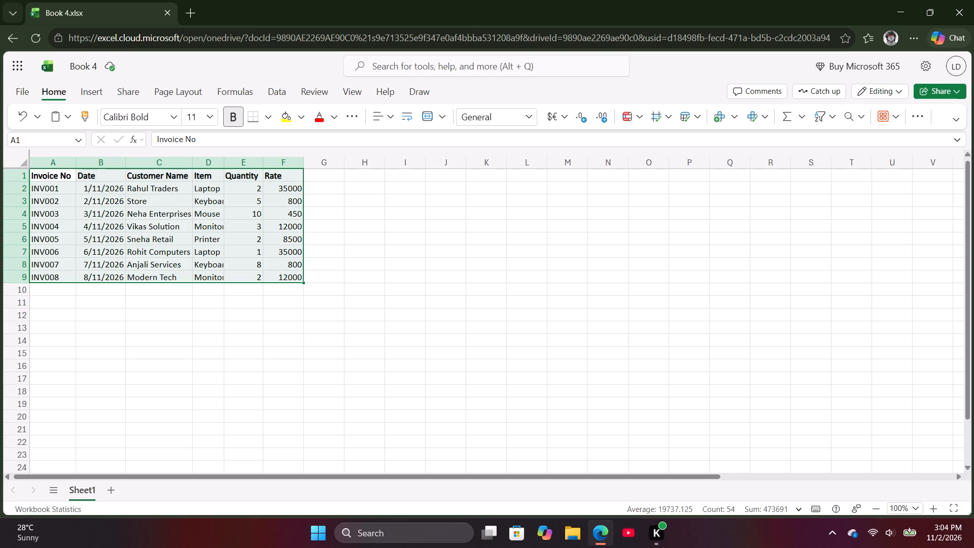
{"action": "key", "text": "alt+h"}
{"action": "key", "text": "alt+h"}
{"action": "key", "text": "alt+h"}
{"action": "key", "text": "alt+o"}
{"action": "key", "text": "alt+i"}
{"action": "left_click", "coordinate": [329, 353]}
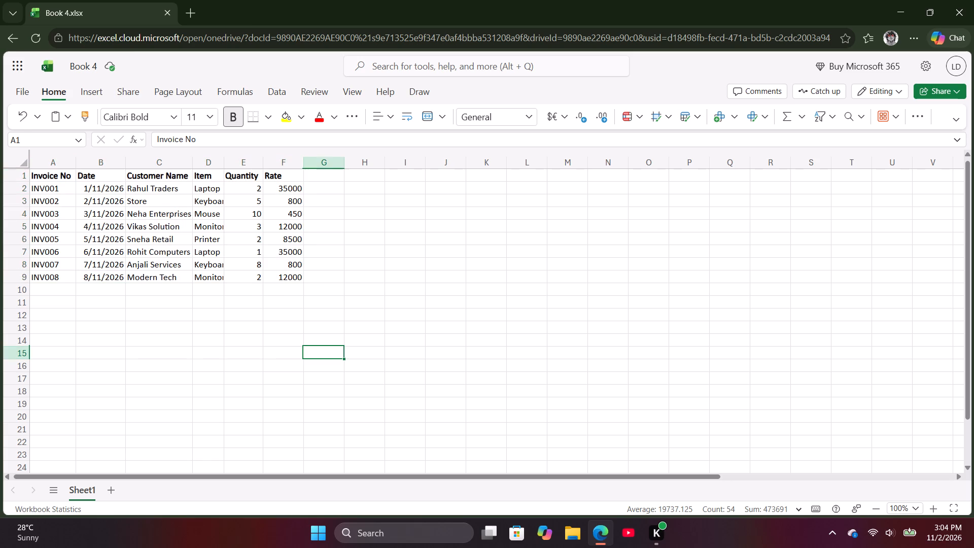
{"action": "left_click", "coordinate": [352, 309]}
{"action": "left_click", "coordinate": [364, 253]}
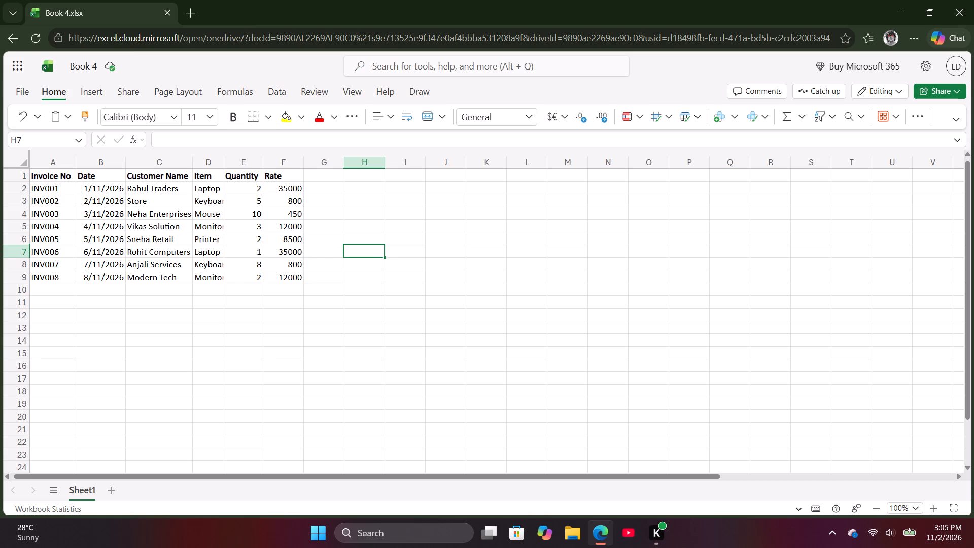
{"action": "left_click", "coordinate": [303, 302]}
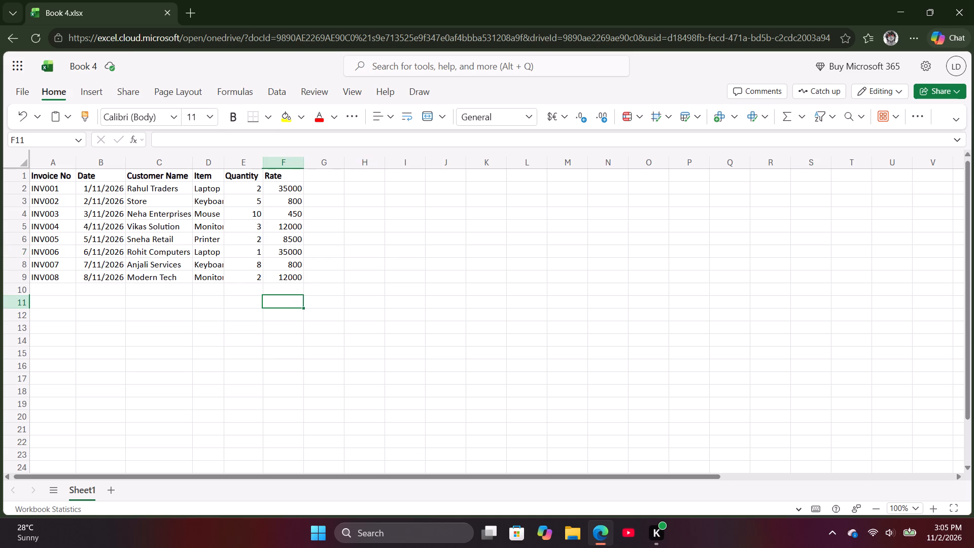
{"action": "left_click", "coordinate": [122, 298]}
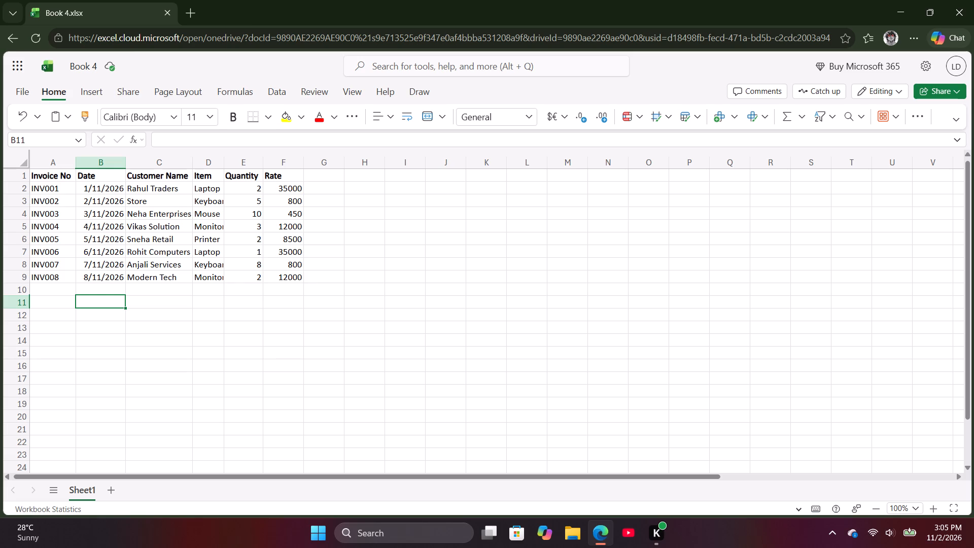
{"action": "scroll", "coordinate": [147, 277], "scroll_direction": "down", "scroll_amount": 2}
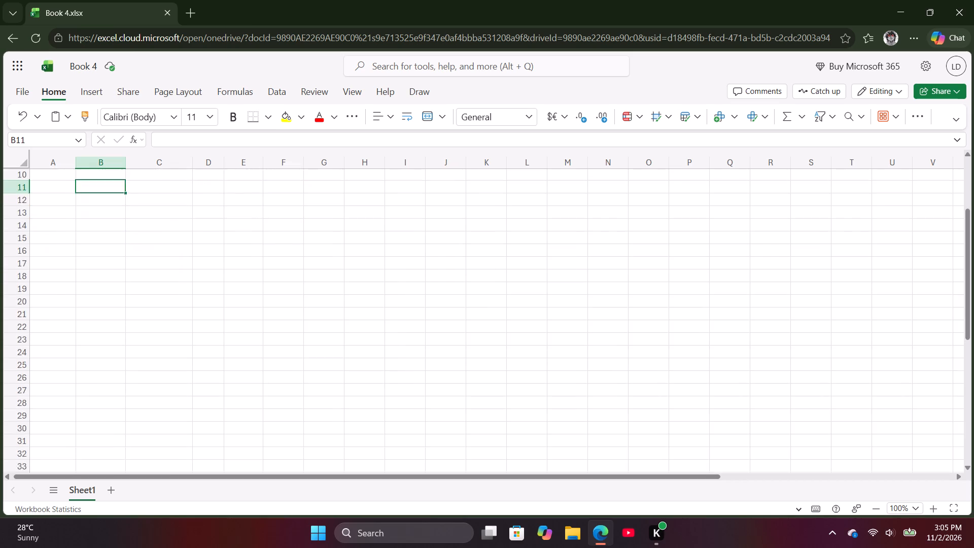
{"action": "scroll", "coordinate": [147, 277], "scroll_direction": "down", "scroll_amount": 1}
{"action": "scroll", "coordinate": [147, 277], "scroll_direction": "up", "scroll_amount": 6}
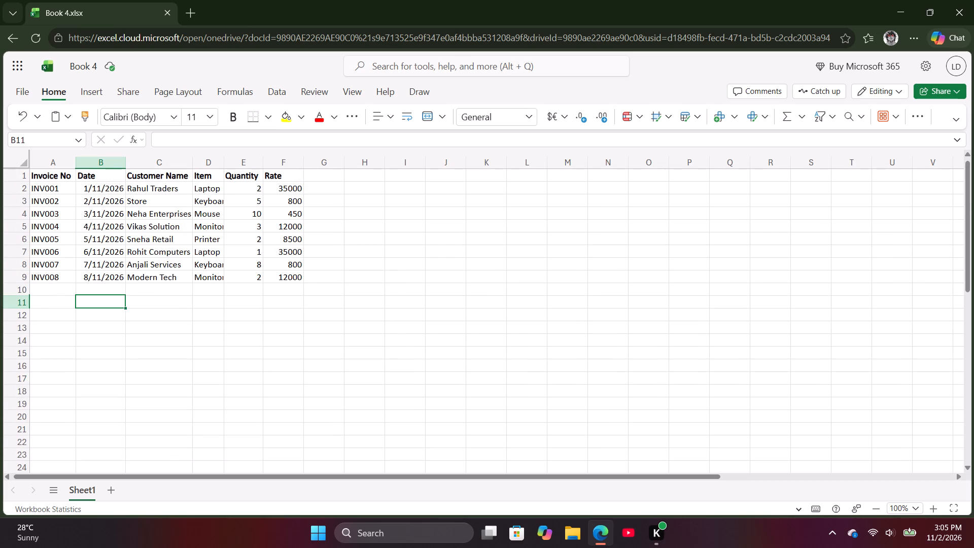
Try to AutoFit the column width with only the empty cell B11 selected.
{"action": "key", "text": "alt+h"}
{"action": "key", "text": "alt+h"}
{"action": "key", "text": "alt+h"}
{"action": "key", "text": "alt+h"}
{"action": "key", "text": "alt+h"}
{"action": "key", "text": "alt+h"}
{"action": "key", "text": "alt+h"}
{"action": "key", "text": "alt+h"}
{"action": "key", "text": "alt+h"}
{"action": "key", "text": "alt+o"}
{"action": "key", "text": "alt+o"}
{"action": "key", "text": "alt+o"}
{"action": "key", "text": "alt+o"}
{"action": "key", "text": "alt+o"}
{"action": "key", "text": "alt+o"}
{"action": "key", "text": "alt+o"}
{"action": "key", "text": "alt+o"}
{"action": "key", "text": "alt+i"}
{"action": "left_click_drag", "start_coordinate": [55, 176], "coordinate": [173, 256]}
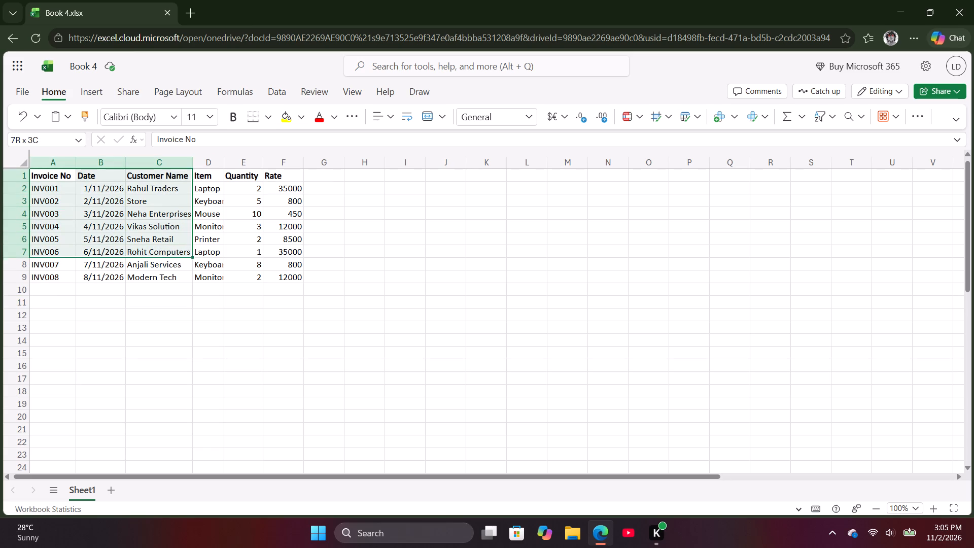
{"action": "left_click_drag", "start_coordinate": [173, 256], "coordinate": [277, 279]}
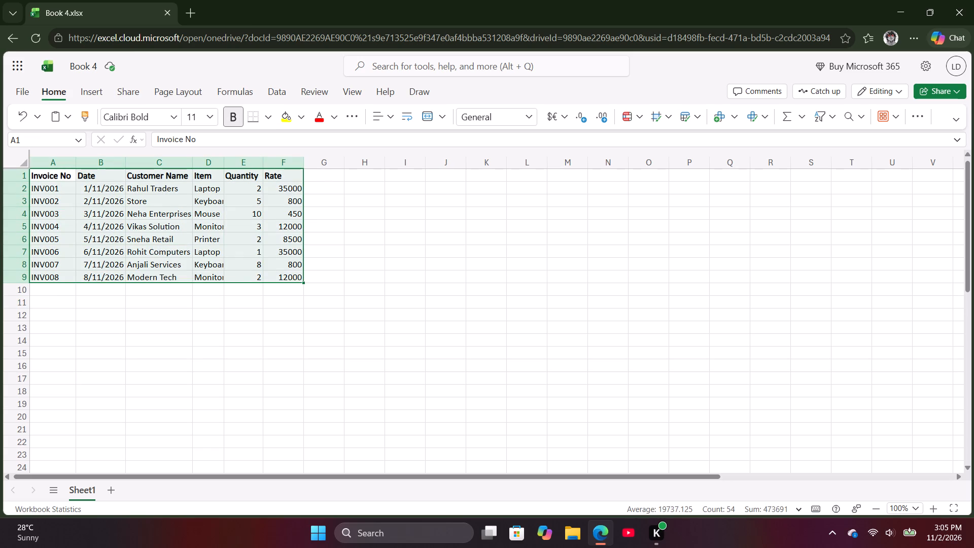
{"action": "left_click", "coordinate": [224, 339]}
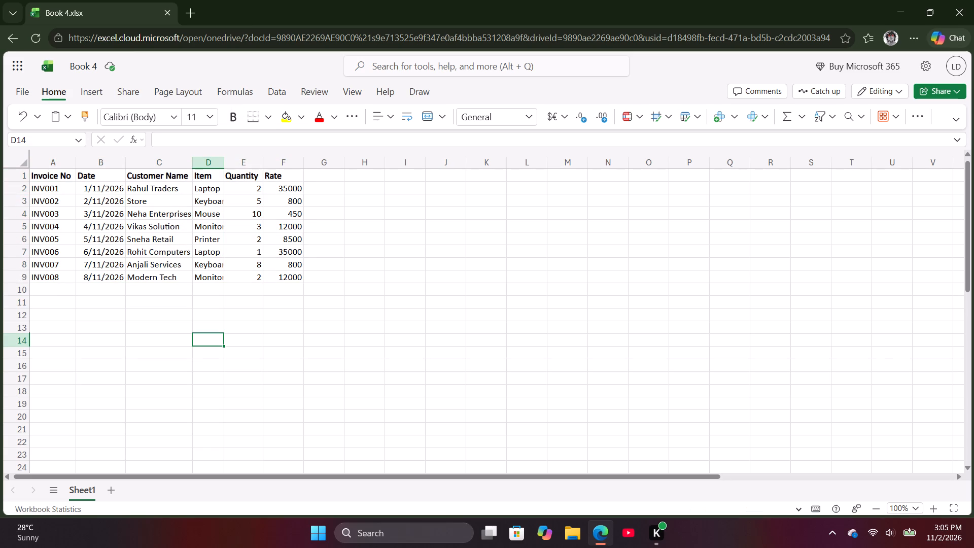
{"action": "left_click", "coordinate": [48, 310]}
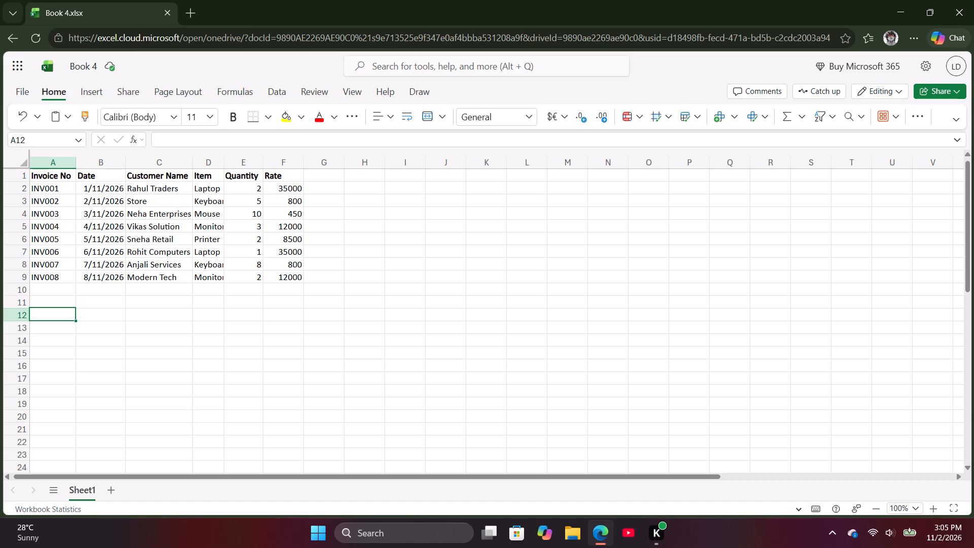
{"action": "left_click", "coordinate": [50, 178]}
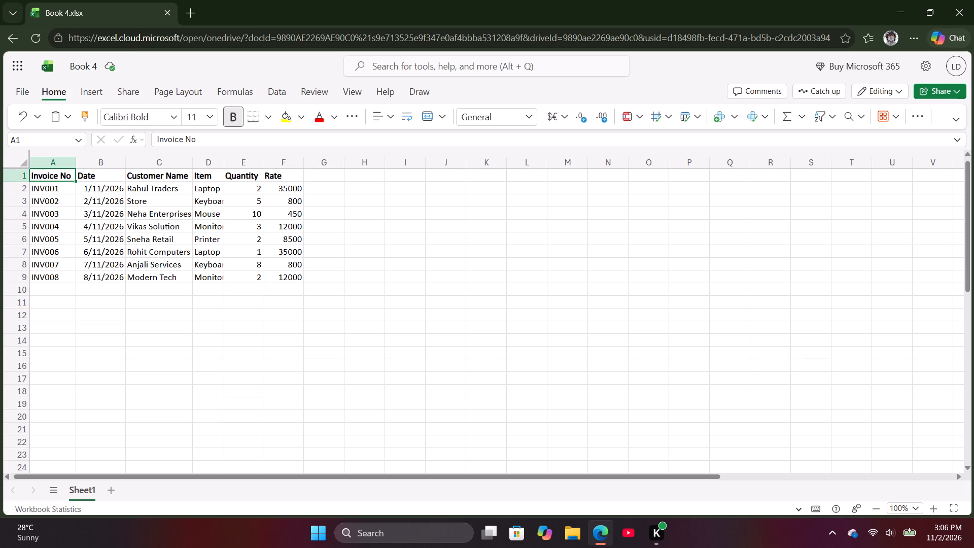
Switch the ribbon layout from Single Line to Classic Ribbon.
{"action": "left_click", "coordinate": [57, 93]}
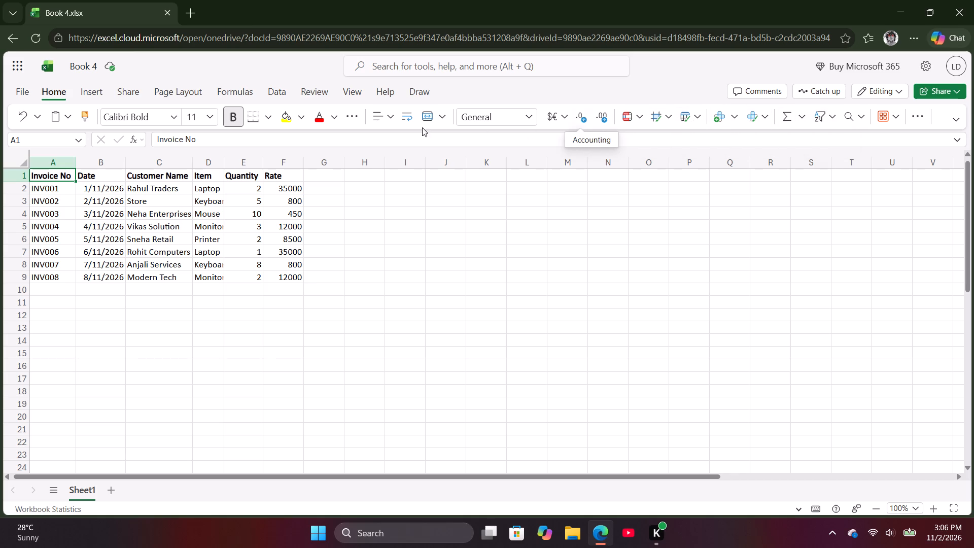
{"action": "triple_click", "coordinate": [53, 97]}
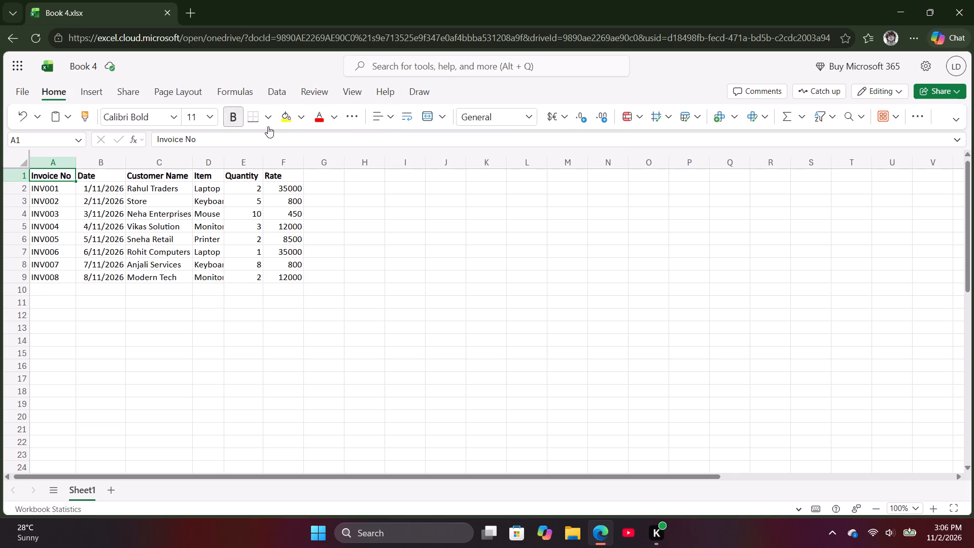
{"action": "left_click", "coordinate": [958, 122]}
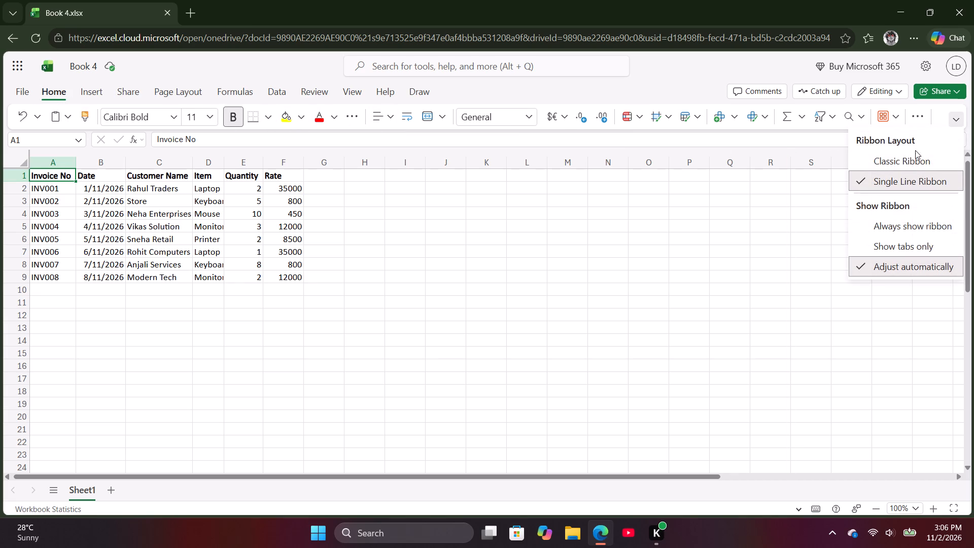
{"action": "left_click", "coordinate": [914, 161]}
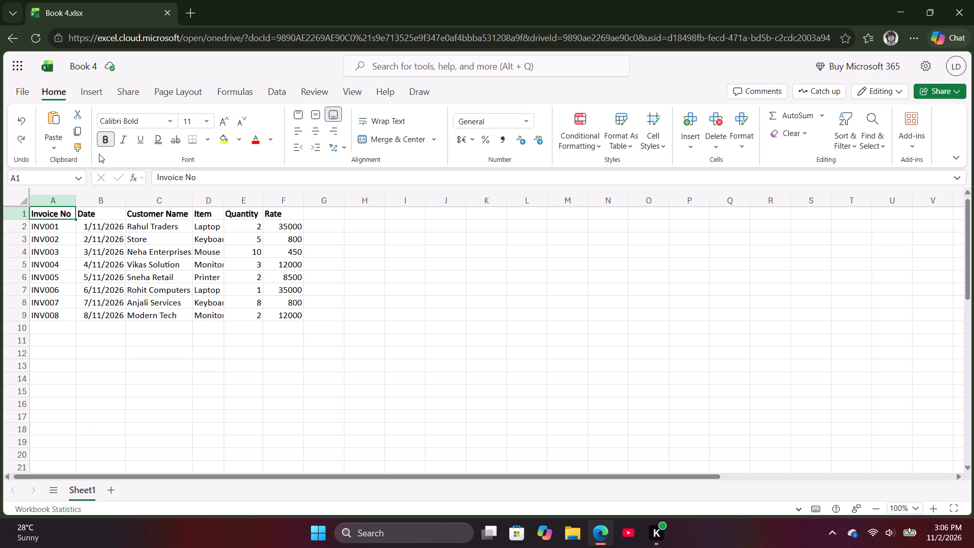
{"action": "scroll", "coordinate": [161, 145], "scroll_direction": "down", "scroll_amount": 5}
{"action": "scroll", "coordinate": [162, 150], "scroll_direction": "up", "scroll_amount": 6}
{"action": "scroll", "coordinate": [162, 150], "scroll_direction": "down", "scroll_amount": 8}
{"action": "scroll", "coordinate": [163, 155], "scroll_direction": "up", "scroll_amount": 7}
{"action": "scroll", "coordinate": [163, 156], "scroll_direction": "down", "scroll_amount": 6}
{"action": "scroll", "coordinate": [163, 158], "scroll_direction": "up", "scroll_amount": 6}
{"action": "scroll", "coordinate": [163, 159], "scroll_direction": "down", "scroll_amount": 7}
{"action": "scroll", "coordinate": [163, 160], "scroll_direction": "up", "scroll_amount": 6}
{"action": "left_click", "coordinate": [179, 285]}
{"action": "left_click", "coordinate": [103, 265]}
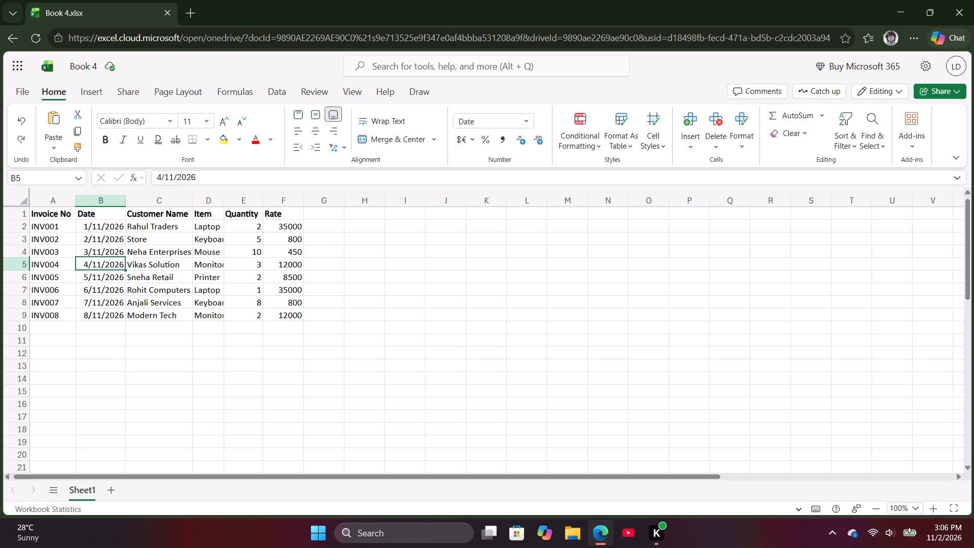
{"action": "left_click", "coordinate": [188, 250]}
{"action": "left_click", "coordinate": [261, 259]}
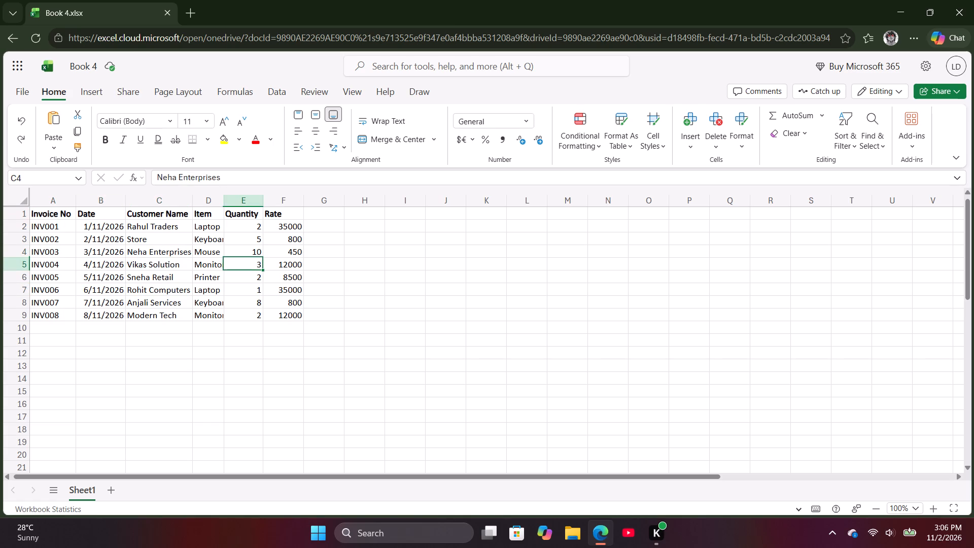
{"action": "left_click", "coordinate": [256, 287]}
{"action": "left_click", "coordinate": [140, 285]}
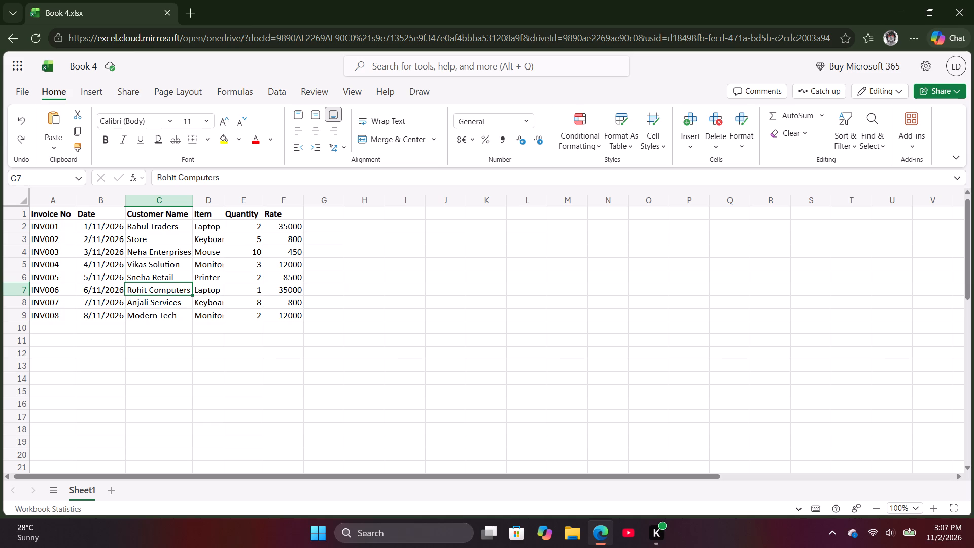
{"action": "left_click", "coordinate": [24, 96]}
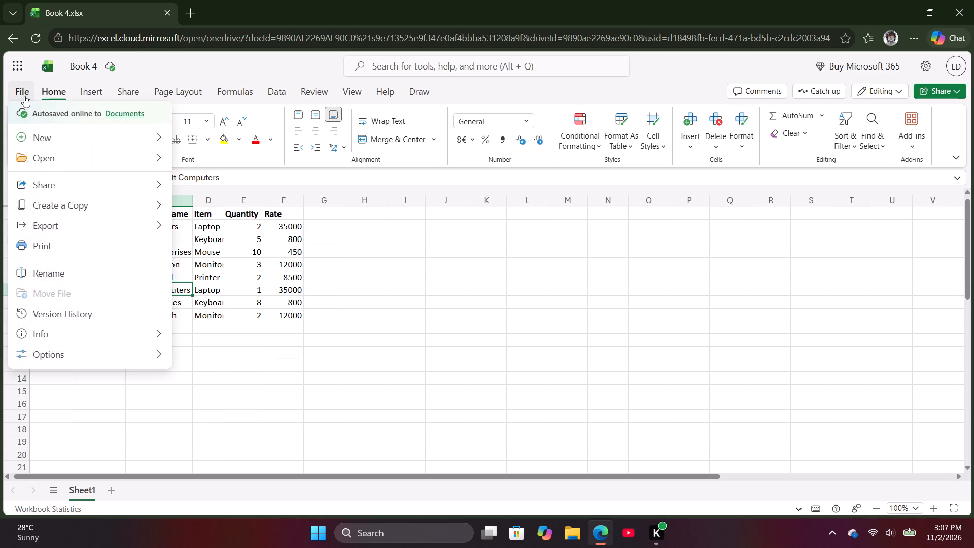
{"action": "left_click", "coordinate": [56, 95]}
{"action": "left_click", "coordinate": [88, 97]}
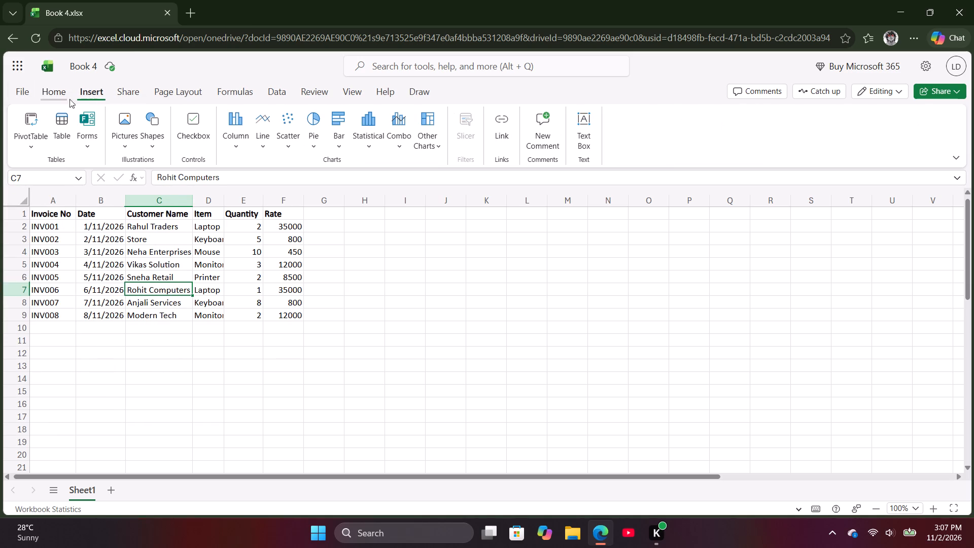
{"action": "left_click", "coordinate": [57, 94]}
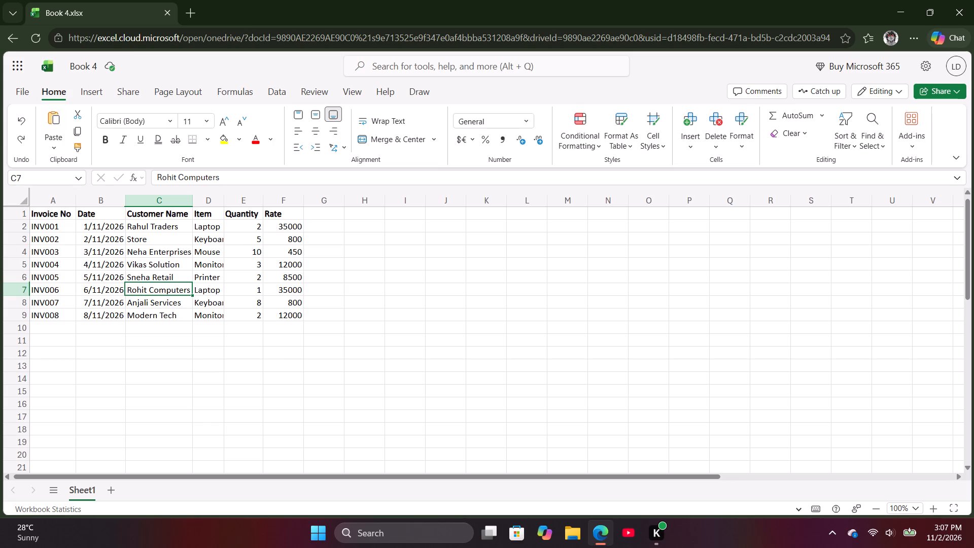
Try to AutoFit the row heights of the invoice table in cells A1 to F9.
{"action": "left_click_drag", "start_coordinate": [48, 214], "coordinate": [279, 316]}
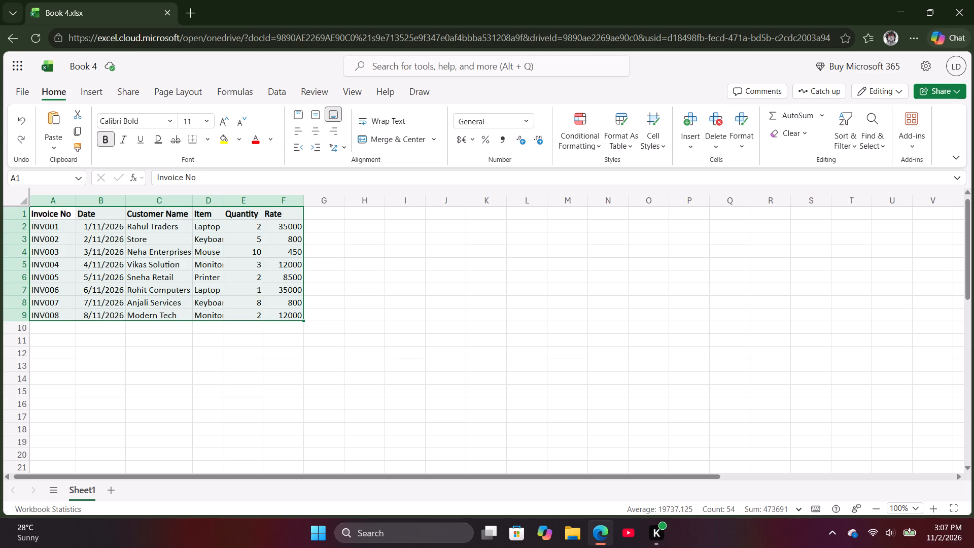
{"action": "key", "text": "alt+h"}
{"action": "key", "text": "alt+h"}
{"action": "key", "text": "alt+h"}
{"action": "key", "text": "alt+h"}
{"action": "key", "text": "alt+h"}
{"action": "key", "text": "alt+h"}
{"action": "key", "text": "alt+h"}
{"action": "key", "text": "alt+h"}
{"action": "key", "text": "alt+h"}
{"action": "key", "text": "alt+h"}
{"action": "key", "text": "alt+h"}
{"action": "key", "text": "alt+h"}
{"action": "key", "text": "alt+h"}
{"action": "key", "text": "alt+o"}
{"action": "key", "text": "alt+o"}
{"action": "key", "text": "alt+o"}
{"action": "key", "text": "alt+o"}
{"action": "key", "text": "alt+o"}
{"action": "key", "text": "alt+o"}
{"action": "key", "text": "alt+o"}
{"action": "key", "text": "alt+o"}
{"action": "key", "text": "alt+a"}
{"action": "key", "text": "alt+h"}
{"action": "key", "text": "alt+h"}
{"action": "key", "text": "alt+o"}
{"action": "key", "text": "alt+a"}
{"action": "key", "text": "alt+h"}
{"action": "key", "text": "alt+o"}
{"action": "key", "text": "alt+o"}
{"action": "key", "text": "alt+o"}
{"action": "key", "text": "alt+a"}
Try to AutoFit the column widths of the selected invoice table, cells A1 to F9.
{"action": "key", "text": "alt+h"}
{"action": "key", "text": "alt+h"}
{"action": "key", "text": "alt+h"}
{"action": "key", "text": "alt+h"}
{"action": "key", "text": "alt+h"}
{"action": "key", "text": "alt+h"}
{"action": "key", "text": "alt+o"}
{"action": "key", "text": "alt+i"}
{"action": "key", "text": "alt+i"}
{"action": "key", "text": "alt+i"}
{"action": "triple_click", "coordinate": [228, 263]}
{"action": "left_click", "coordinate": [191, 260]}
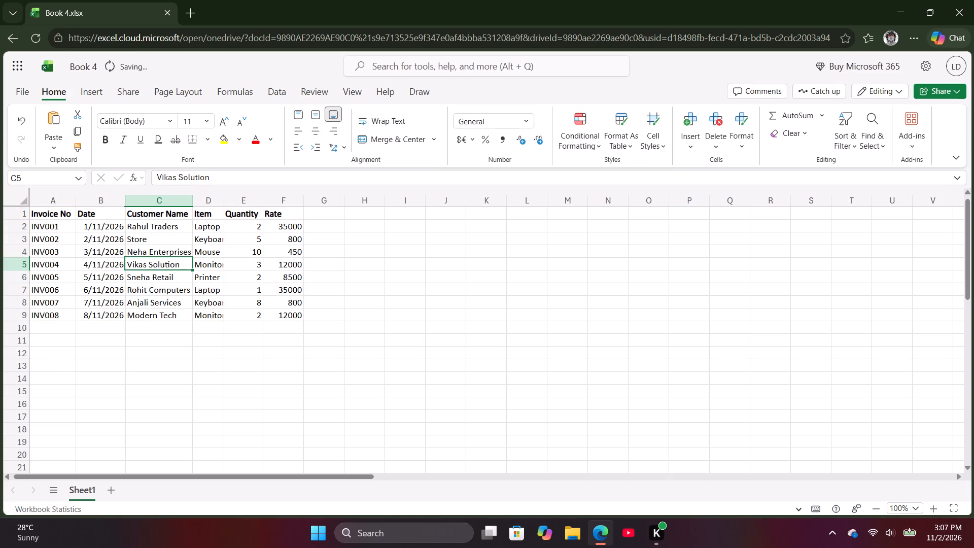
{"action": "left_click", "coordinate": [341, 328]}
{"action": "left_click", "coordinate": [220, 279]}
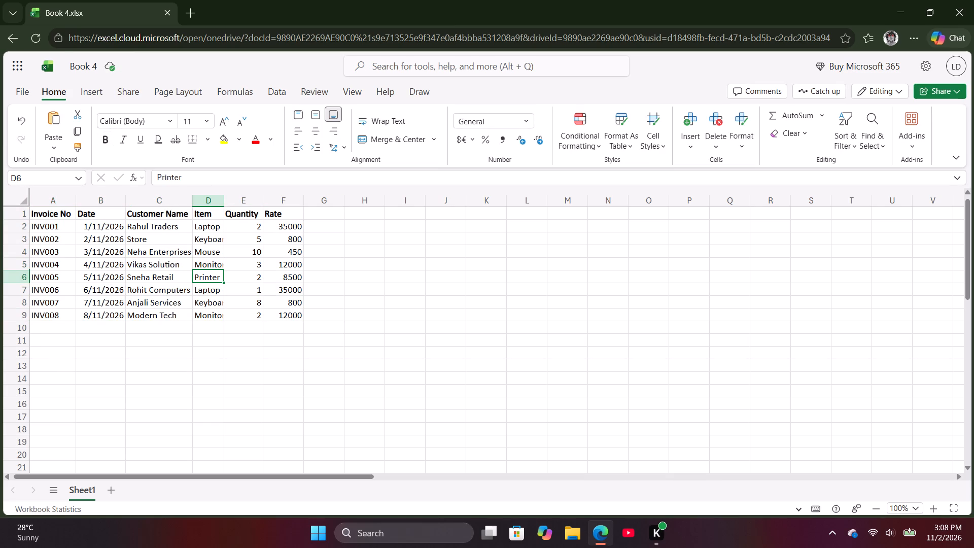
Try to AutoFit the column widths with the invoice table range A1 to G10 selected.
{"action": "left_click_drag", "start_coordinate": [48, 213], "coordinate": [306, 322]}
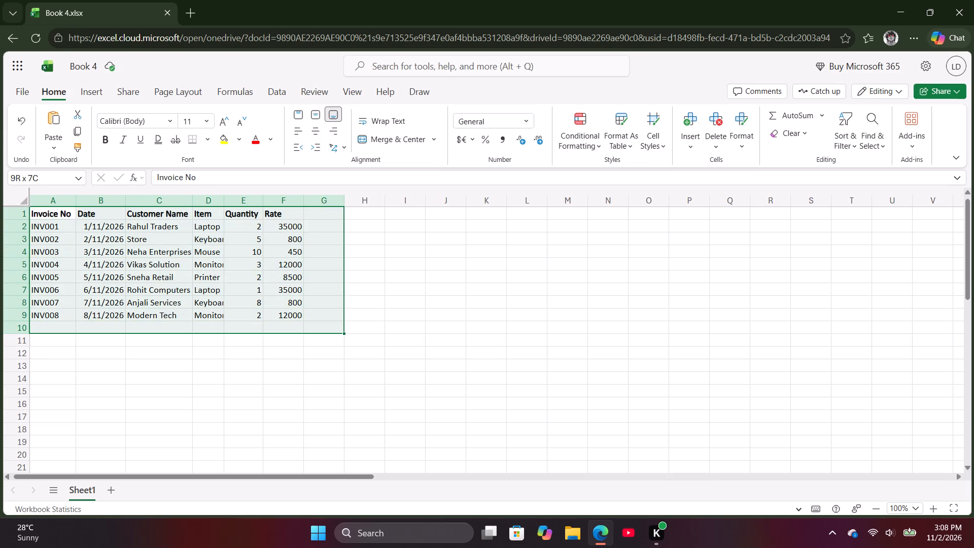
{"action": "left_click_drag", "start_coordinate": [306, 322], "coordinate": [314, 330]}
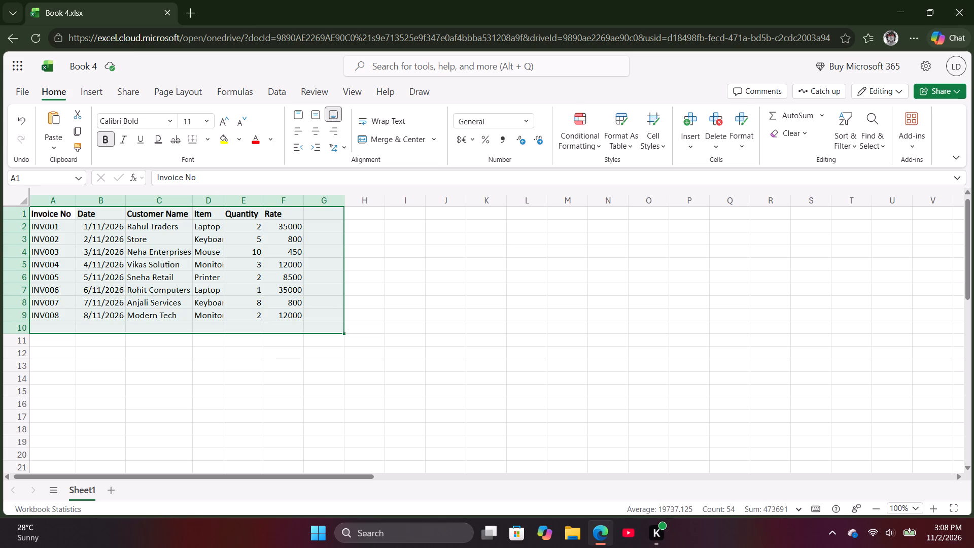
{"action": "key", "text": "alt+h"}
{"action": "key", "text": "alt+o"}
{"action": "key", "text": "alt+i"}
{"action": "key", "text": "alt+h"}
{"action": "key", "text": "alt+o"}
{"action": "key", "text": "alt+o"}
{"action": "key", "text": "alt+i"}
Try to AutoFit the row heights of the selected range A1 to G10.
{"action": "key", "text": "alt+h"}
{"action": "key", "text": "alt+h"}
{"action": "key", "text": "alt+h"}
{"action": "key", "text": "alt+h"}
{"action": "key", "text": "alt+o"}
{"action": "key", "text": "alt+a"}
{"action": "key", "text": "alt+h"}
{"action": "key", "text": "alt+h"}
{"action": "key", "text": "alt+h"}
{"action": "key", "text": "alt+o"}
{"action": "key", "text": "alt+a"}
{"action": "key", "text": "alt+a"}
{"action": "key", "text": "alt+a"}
AutoFit the widths of the Item, Date, Invoice No, Quantity and Rate columns individually to their contents.
{"action": "double_click", "coordinate": [224, 202]}
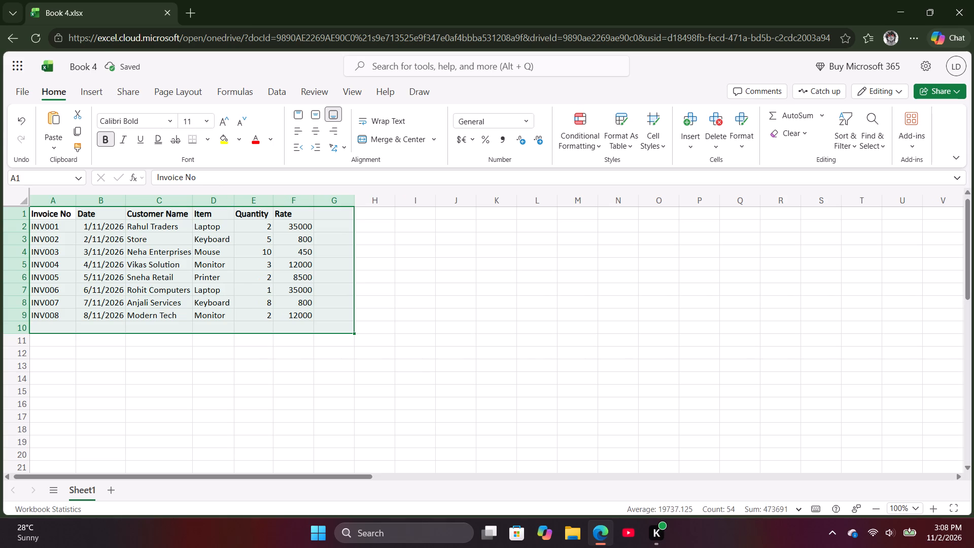
{"action": "double_click", "coordinate": [125, 201]}
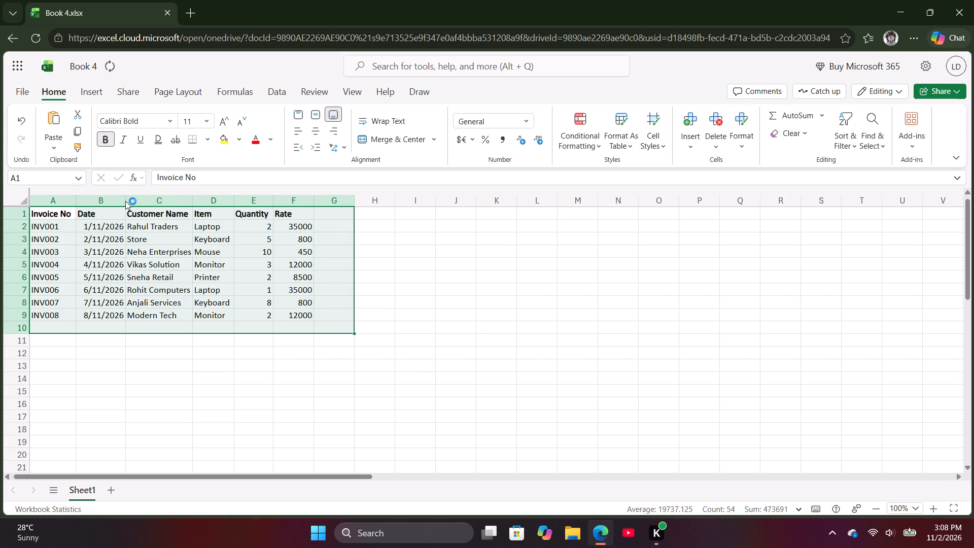
{"action": "double_click", "coordinate": [77, 202]}
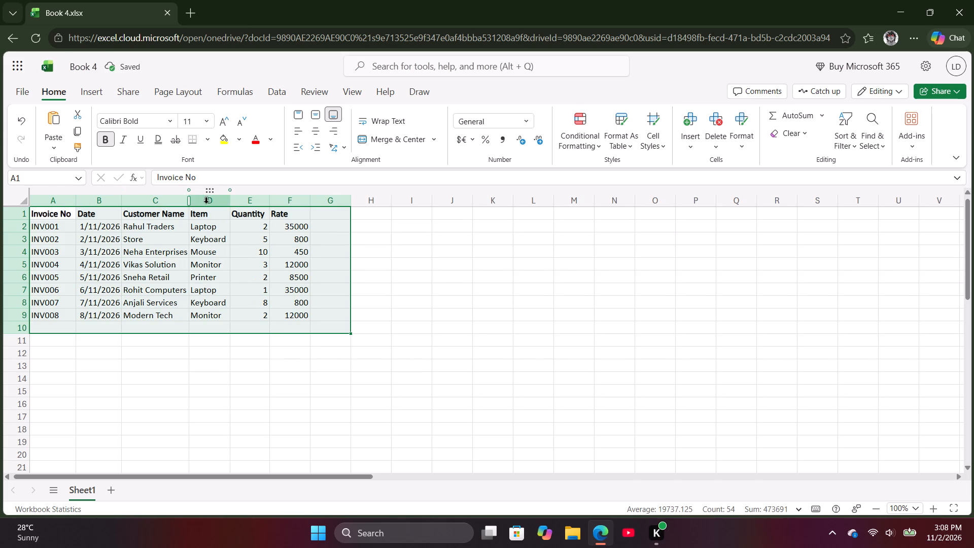
{"action": "double_click", "coordinate": [268, 202]}
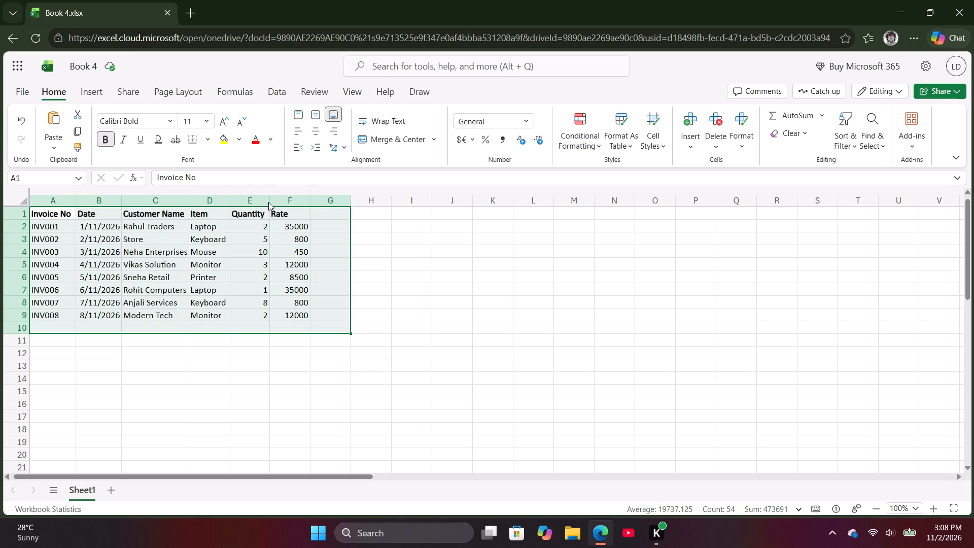
{"action": "double_click", "coordinate": [308, 203]}
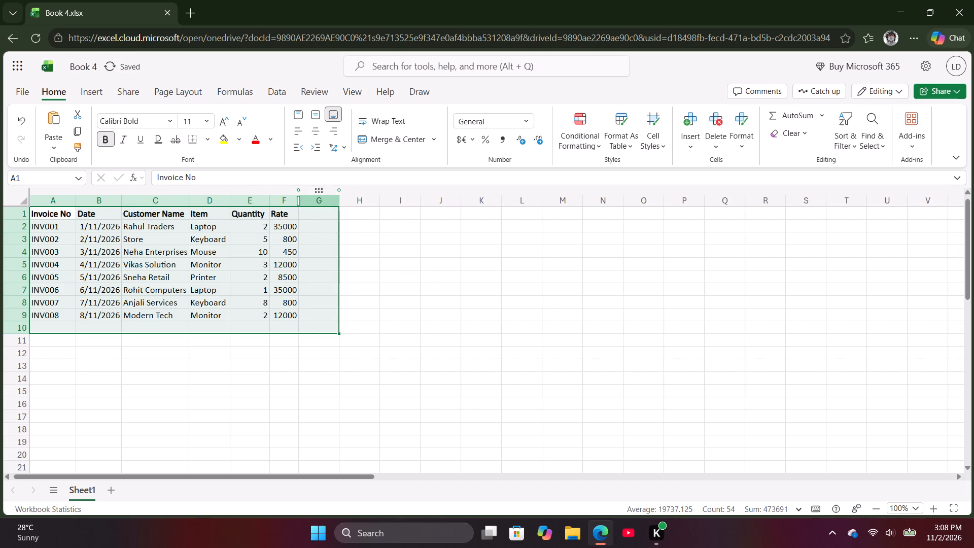
{"action": "left_click", "coordinate": [208, 215]}
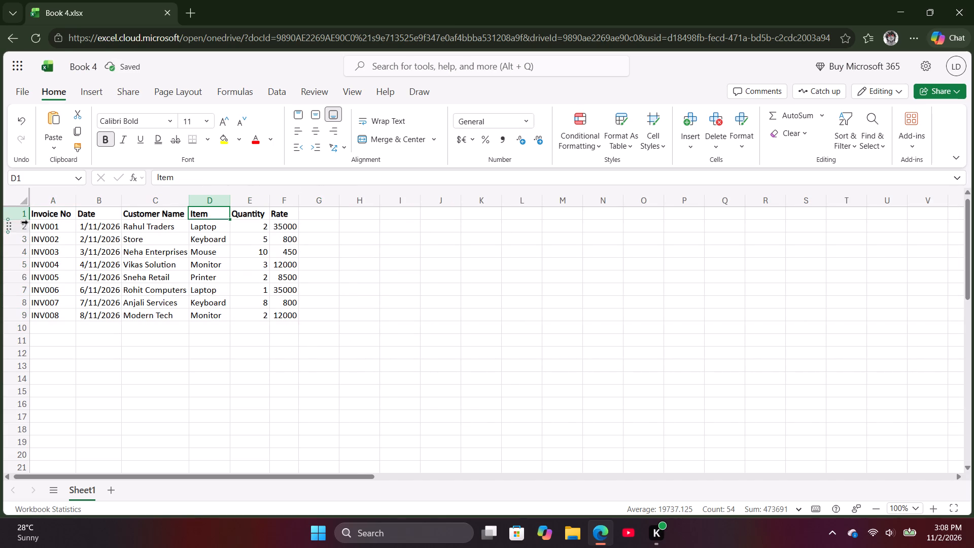
Center the header text horizontally across the whole of row 1.
{"action": "left_click", "coordinate": [22, 214]}
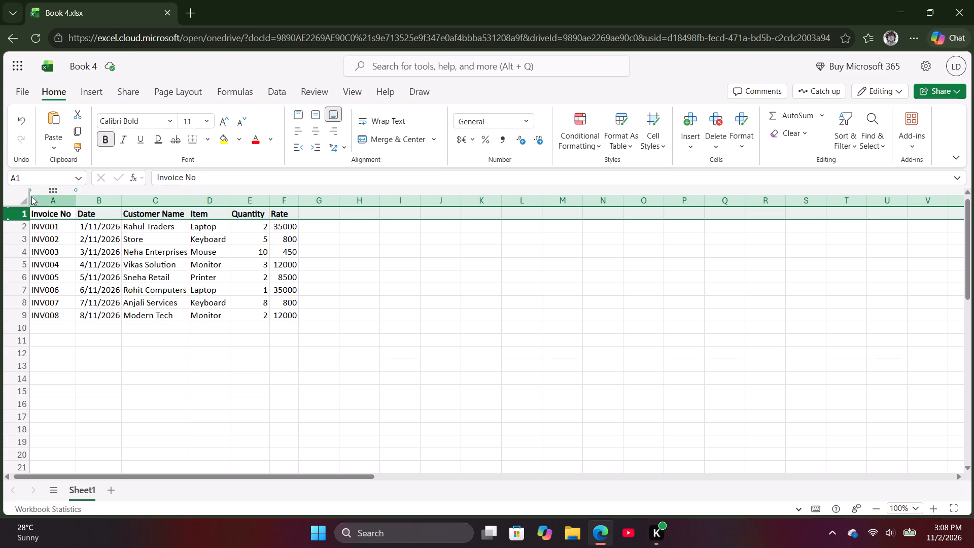
{"action": "left_click", "coordinate": [315, 132]}
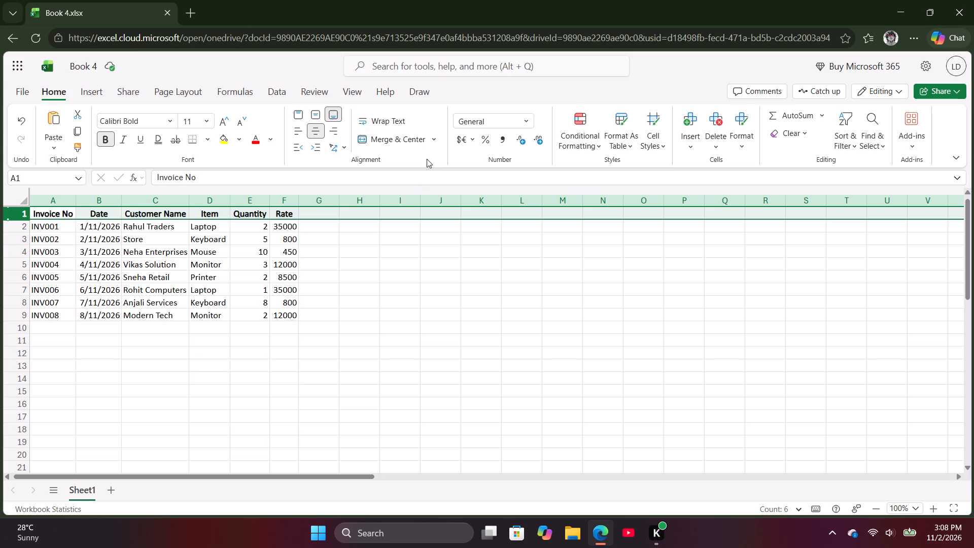
{"action": "left_click", "coordinate": [432, 136]}
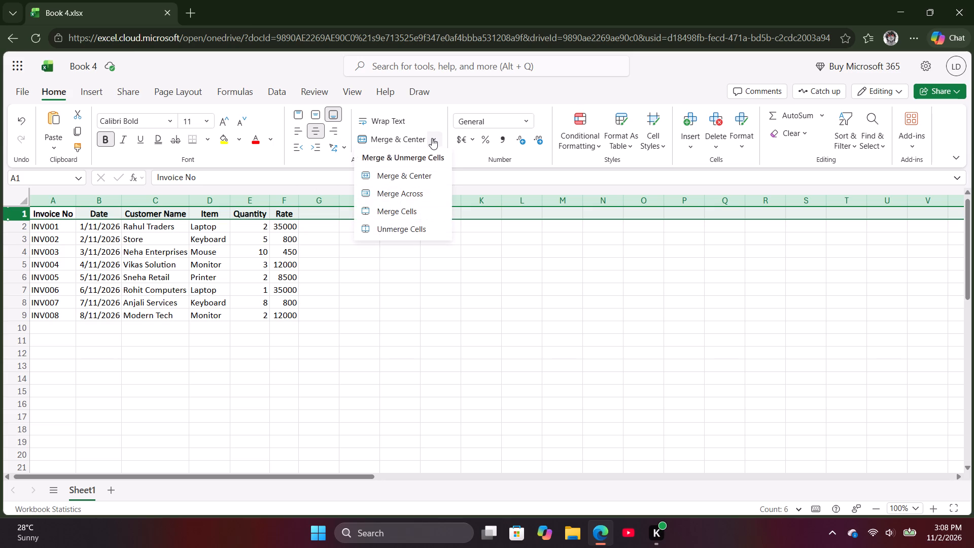
{"action": "left_click", "coordinate": [432, 138]}
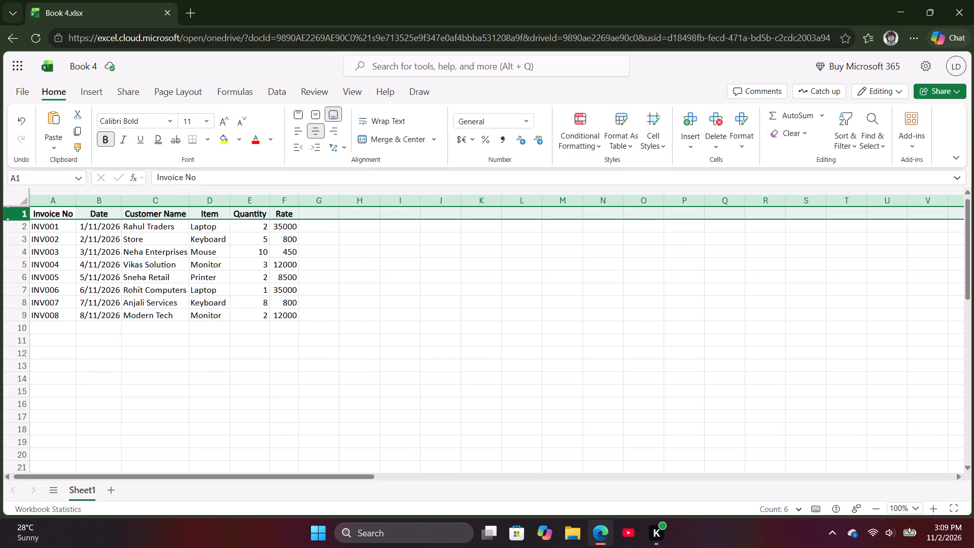
Add the column headers Subtotal in cell G1 and GST % in cell H1.
{"action": "left_click", "coordinate": [320, 218]}
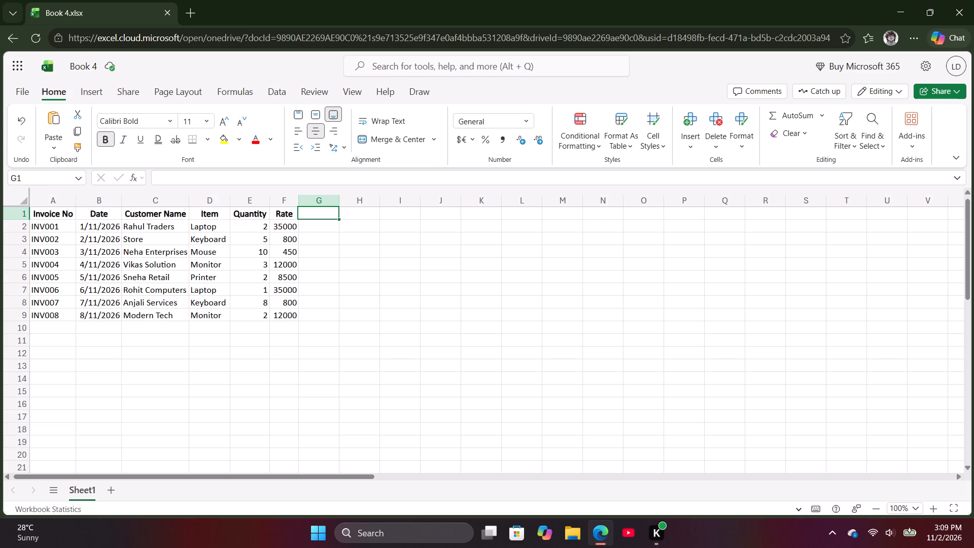
{"action": "key", "text": "s"}
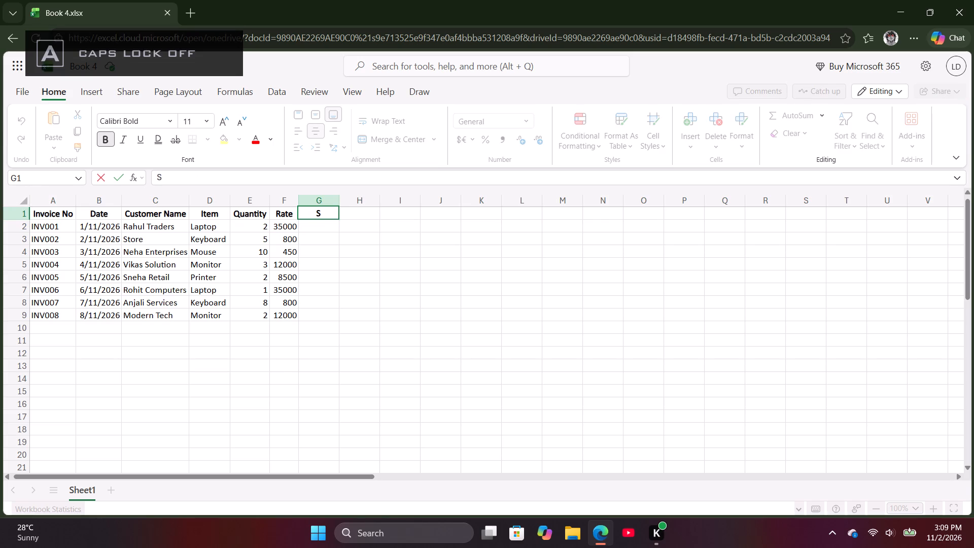
{"action": "type", "text": "ub"}
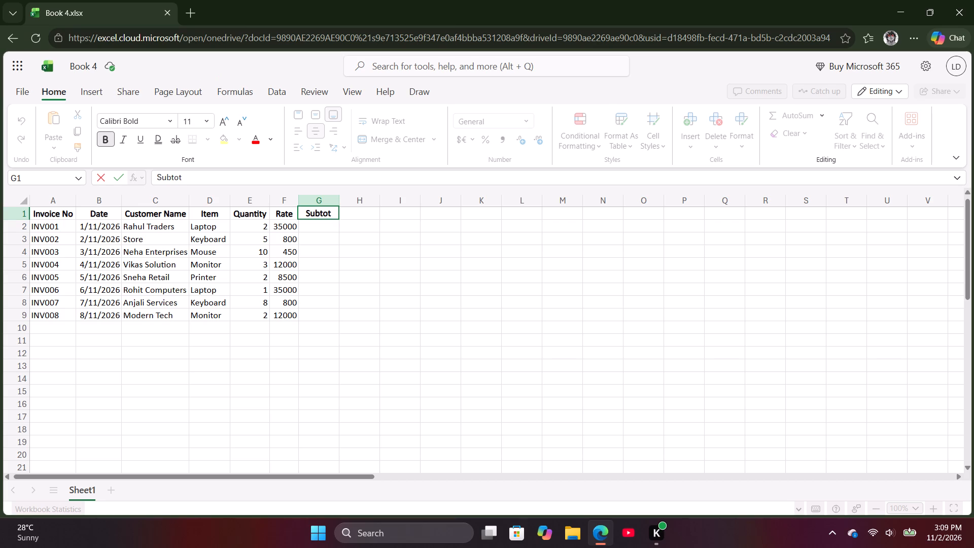
{"action": "key", "text": "BackSpace"}
{"action": "type", "text": "TA"}
{"action": "key", "text": "BackSpace"}
{"action": "key", "text": "BackSpace"}
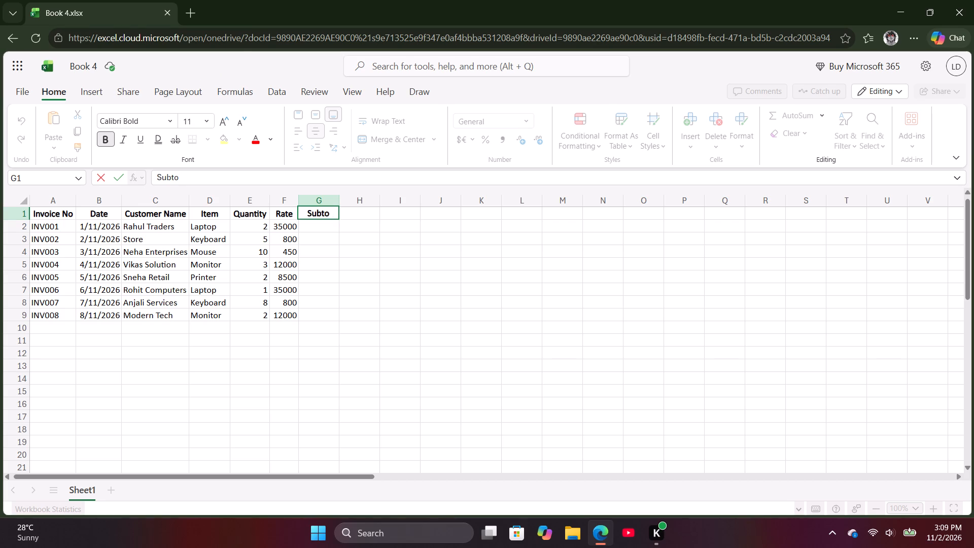
{"action": "type", "text": "tal"}
{"action": "key", "text": "Right"}
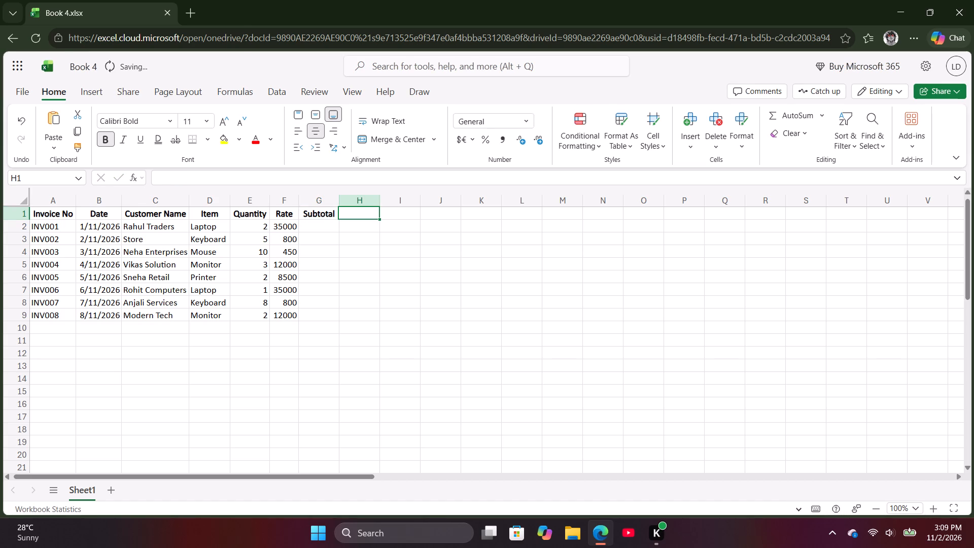
{"action": "type", "text": "GST"}
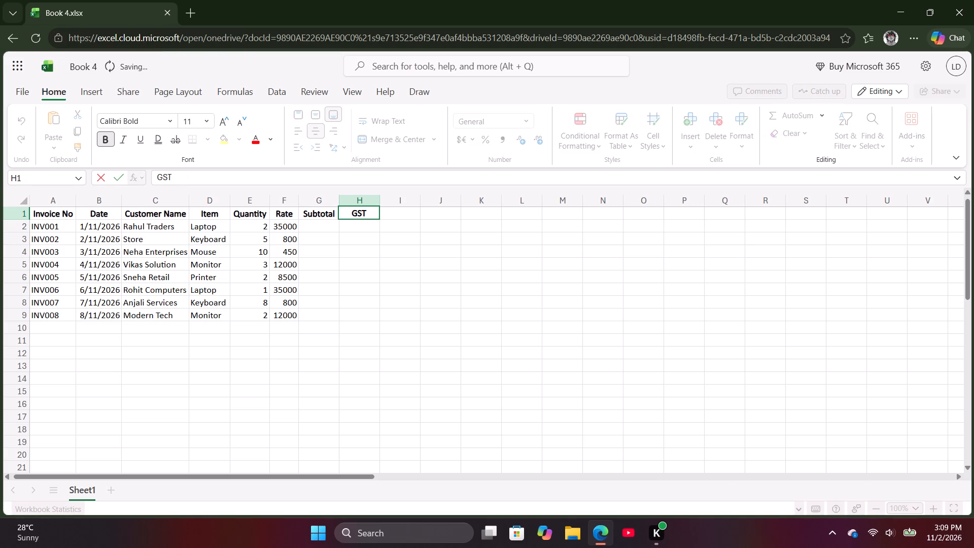
{"action": "key", "text": "space"}
{"action": "key", "text": "shift+percent"}
{"action": "key", "text": "Right"}
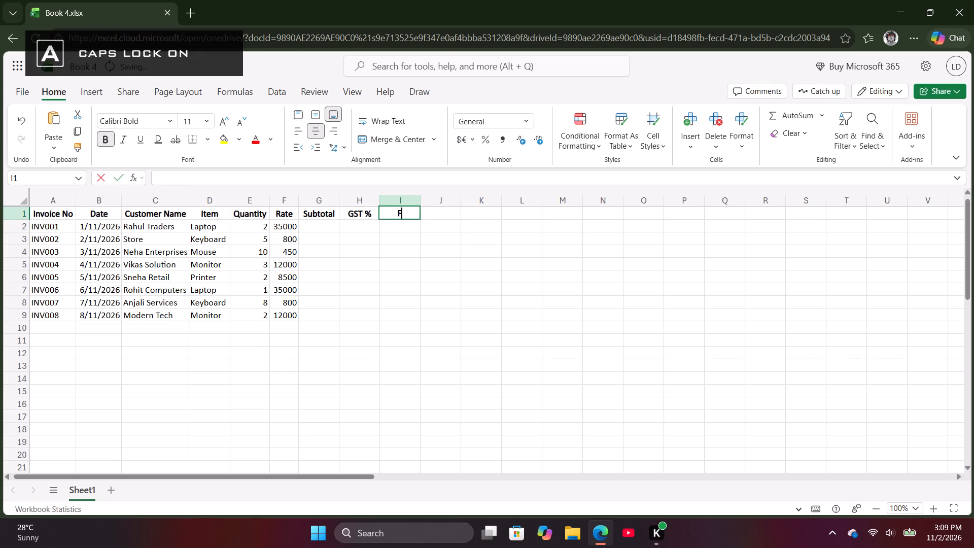
Add the column header "Final amount" in cell I1.
{"action": "key", "text": "i"}
{"action": "type", "text": "na"}
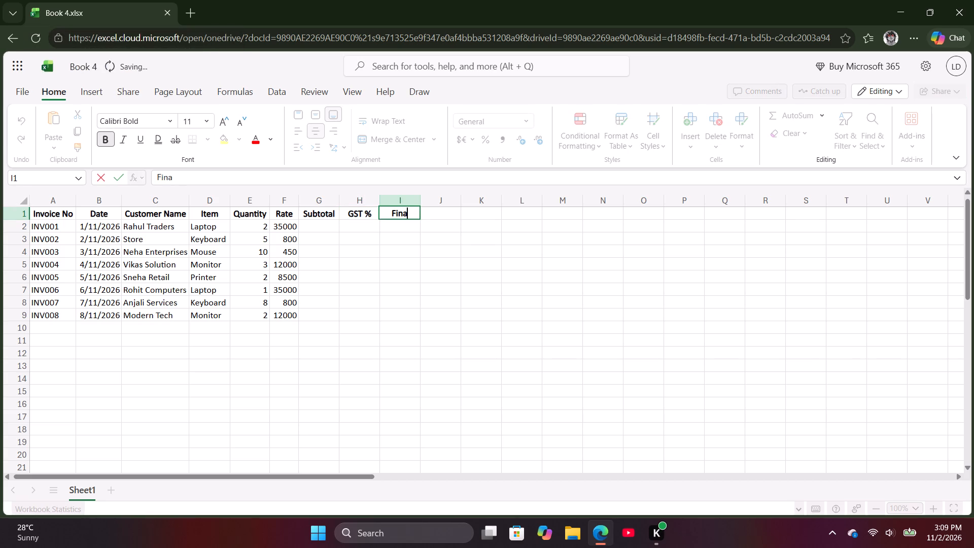
{"action": "key", "text": "l"}
{"action": "key", "text": "space"}
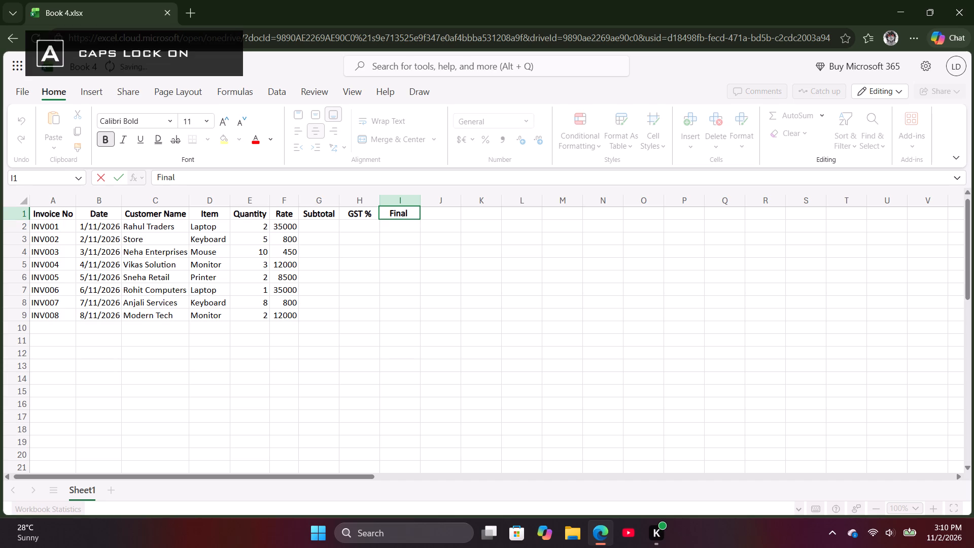
{"action": "key", "text": "k"}
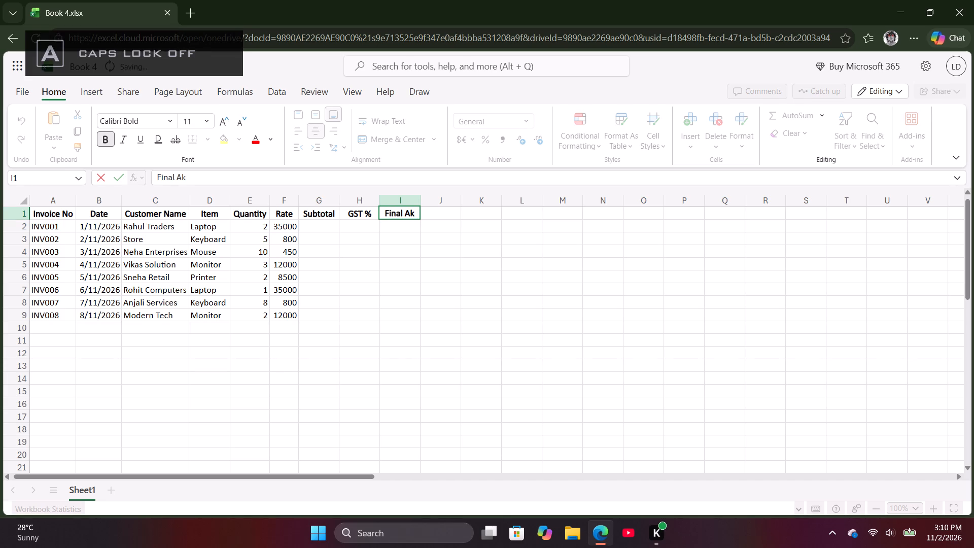
{"action": "key", "text": "BackSpace"}
{"action": "key", "text": "BackSpace"}
{"action": "type", "text": "mp"}
{"action": "key", "text": "BackSpace"}
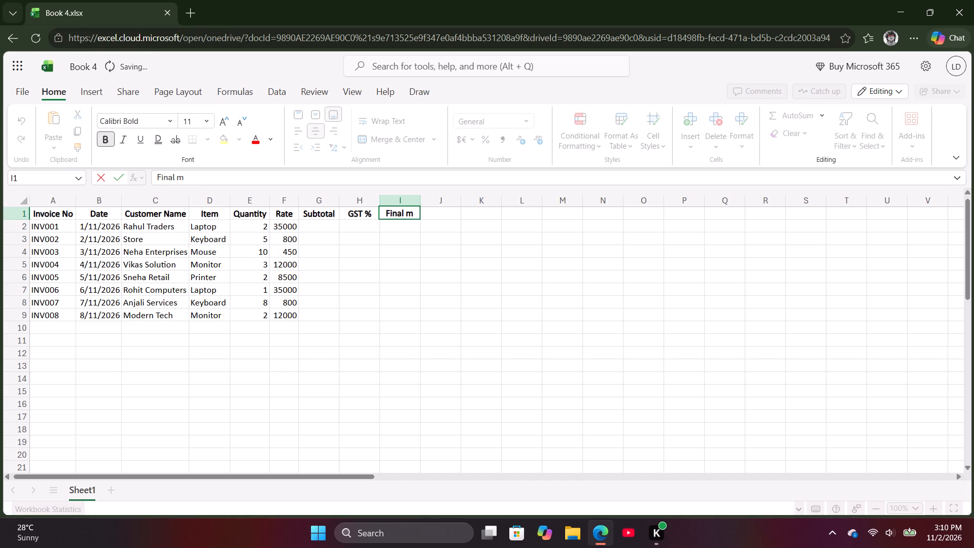
{"action": "key", "text": "BackSpace"}
{"action": "type", "text": "amount"}
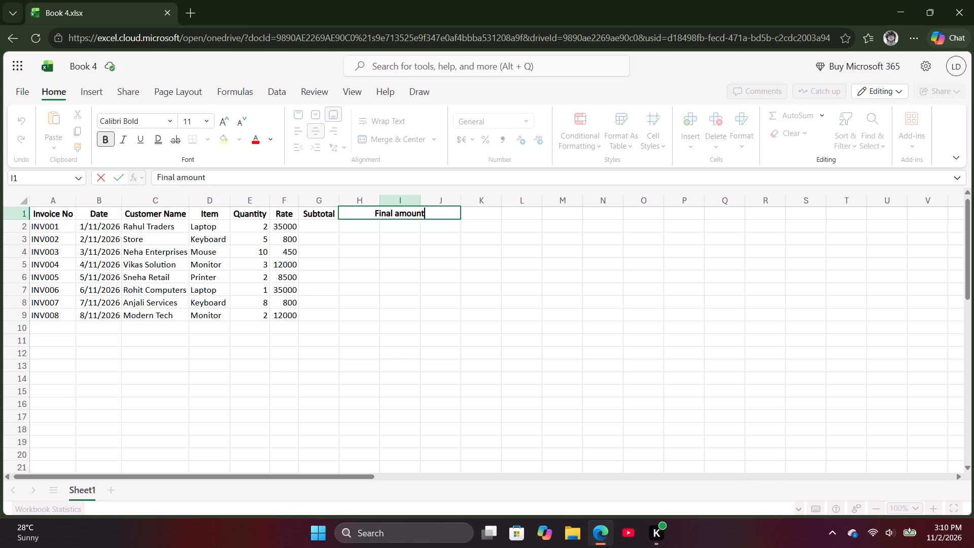
{"action": "left_click", "coordinate": [404, 272]}
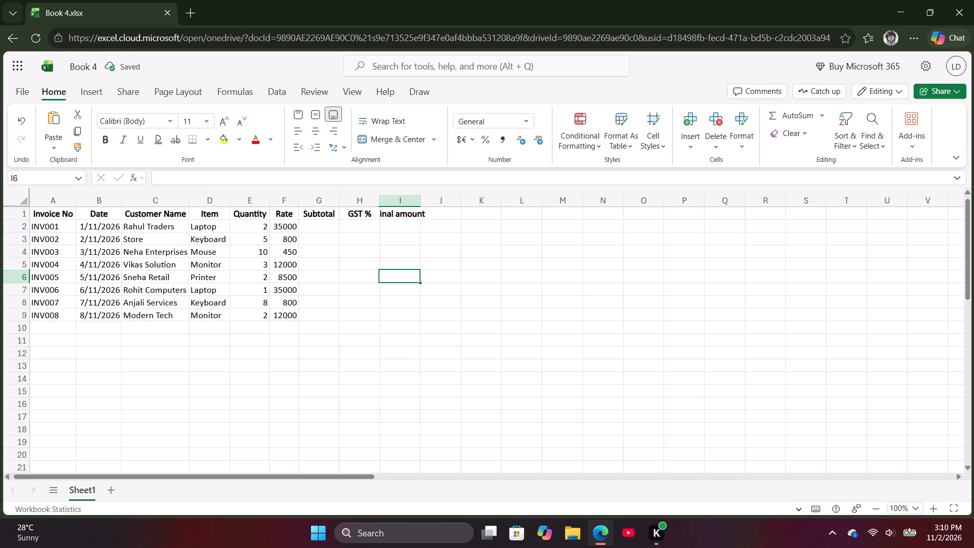
AutoFit the widths of the GST % and Final amount columns to their contents.
{"action": "double_click", "coordinate": [381, 203]}
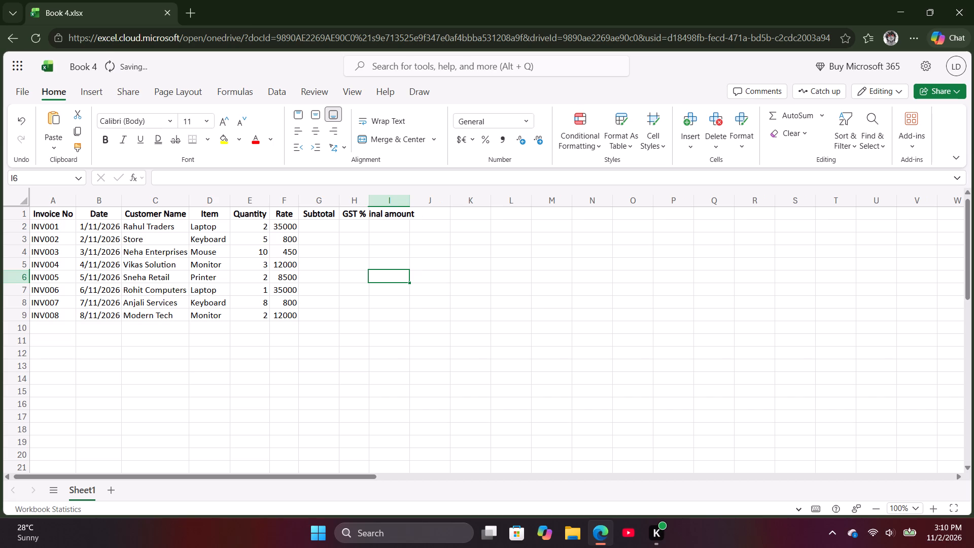
{"action": "double_click", "coordinate": [410, 204]}
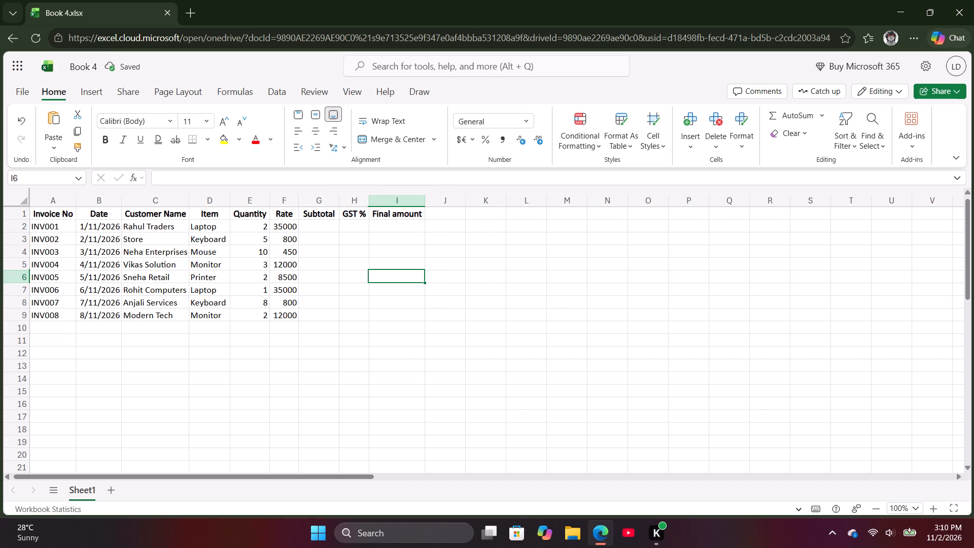
Calculate the Subtotal in G2 with the formula =E2*F2 and fill it down through G9.
{"action": "left_click", "coordinate": [326, 226]}
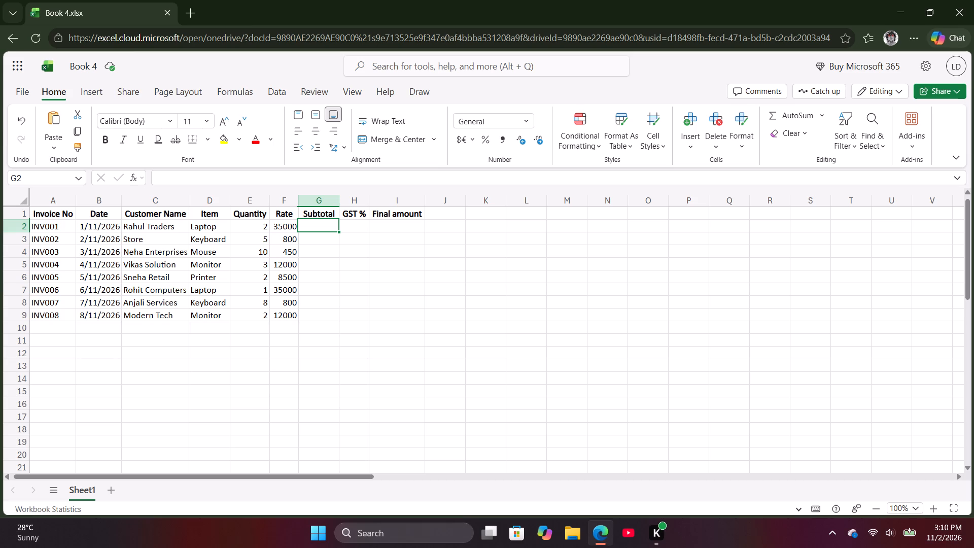
{"action": "key", "text": "equal"}
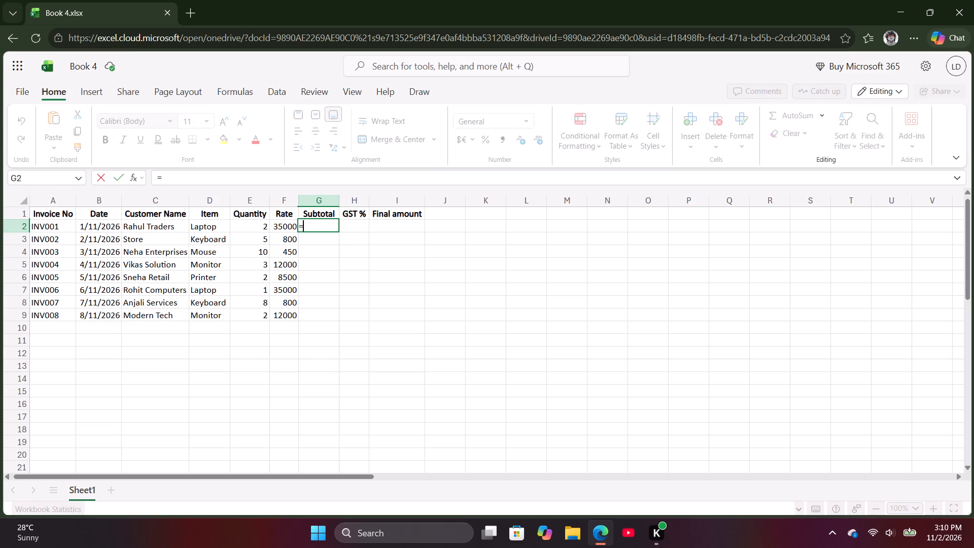
{"action": "type", "text": "e2"}
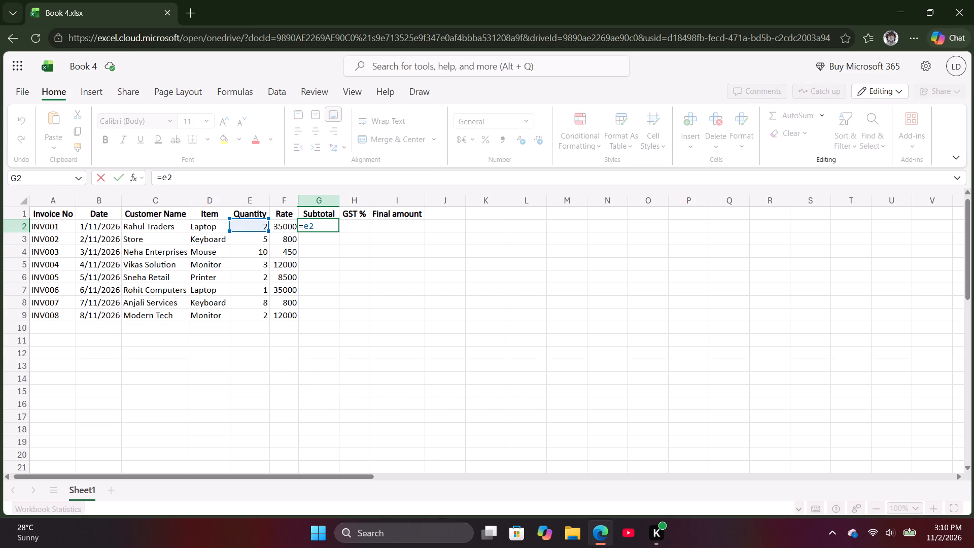
{"action": "key", "text": "asterisk"}
{"action": "key", "text": "f"}
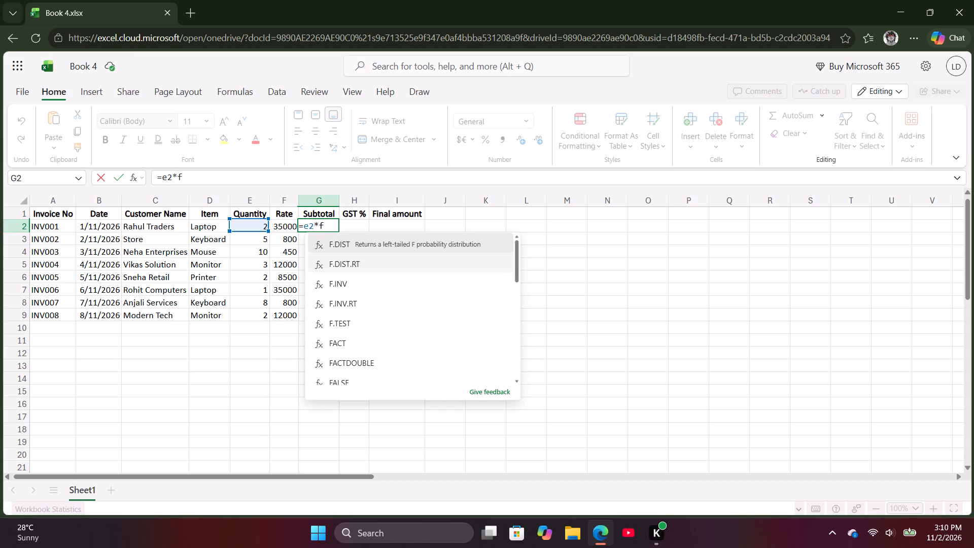
{"action": "key", "text": "2"}
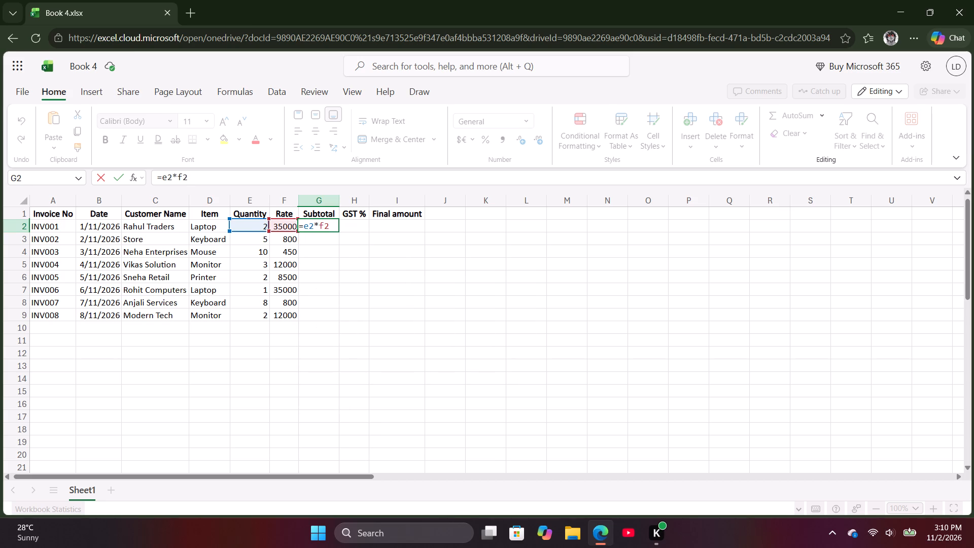
{"action": "key", "text": "Return"}
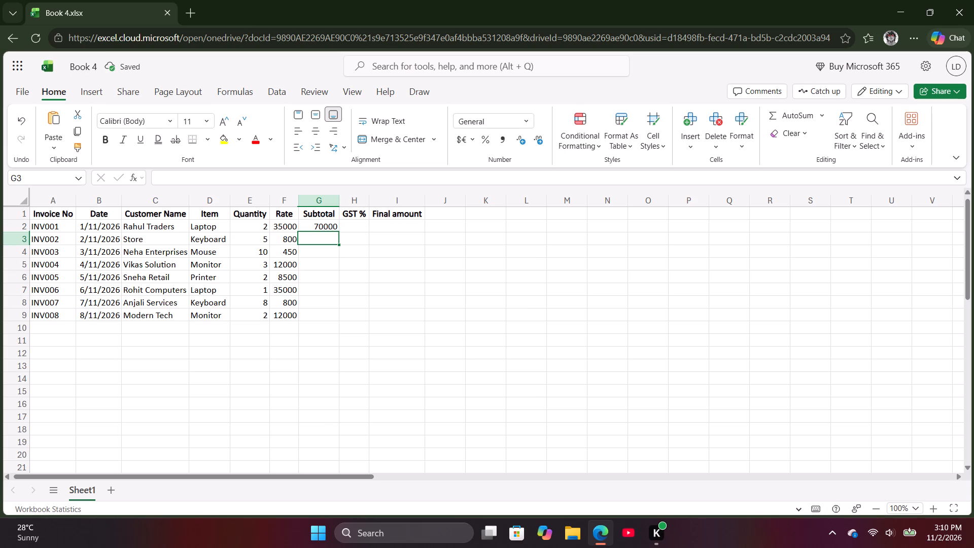
{"action": "left_click", "coordinate": [336, 228]}
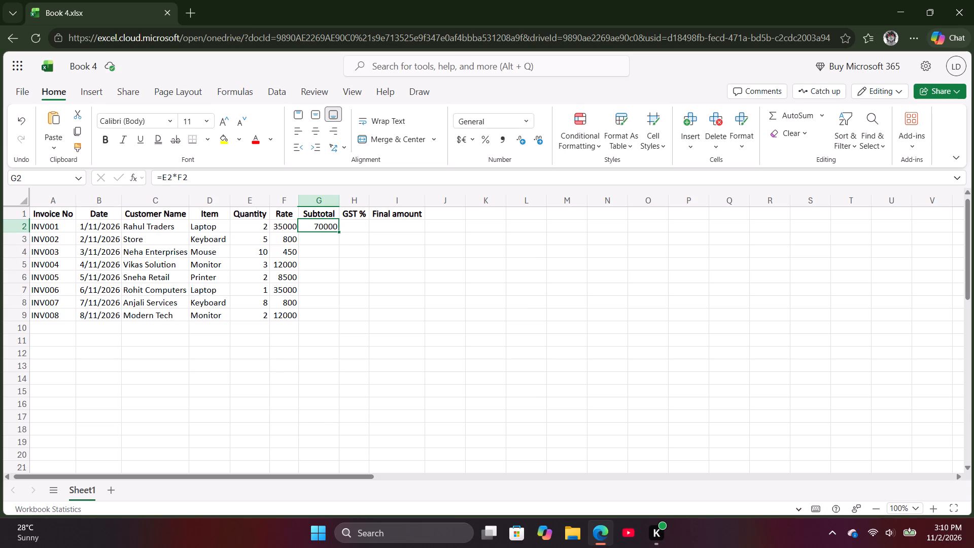
{"action": "left_click_drag", "start_coordinate": [339, 231], "coordinate": [339, 307]}
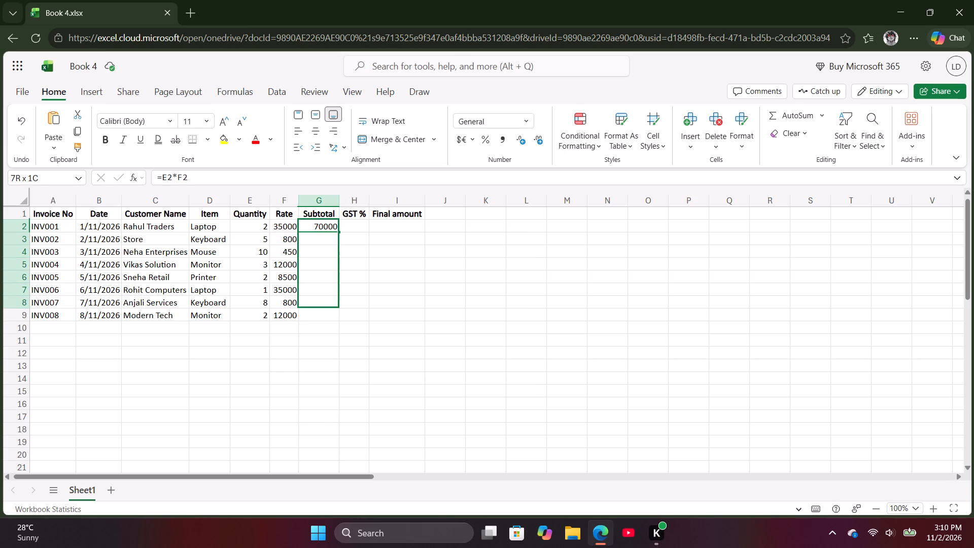
{"action": "left_click_drag", "start_coordinate": [339, 307], "coordinate": [339, 313]}
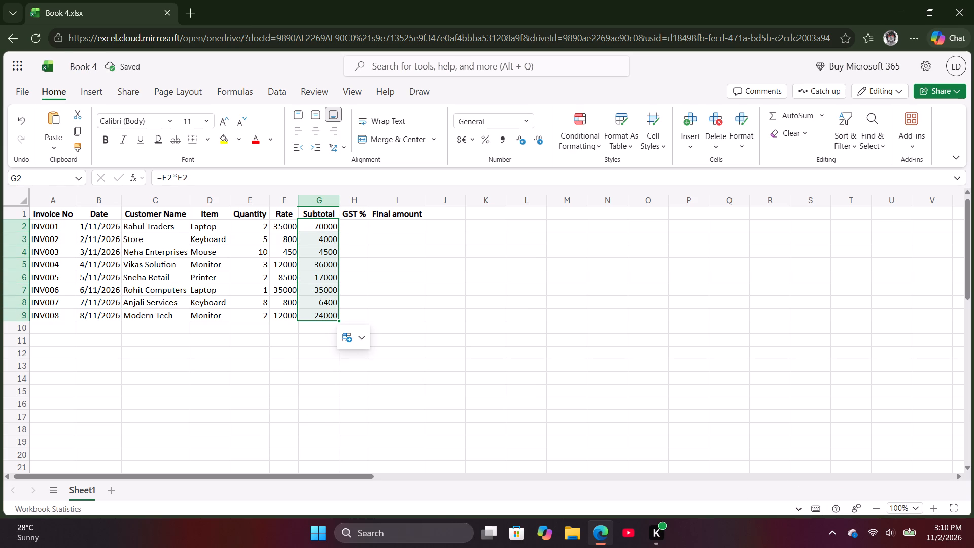
Calculate the GST in H2 with the formula =G2*18% and fill it down through H9.
{"action": "left_click", "coordinate": [362, 226]}
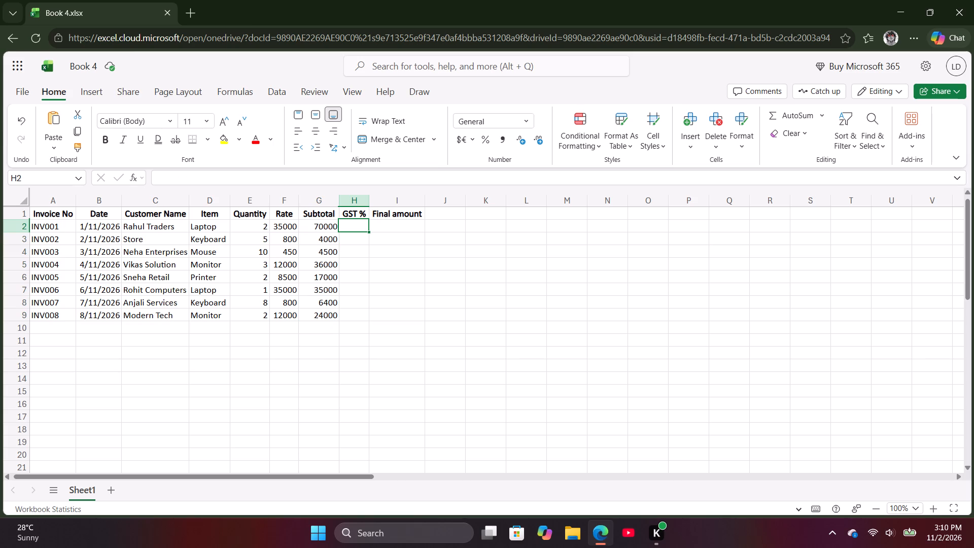
{"action": "key", "text": "equal"}
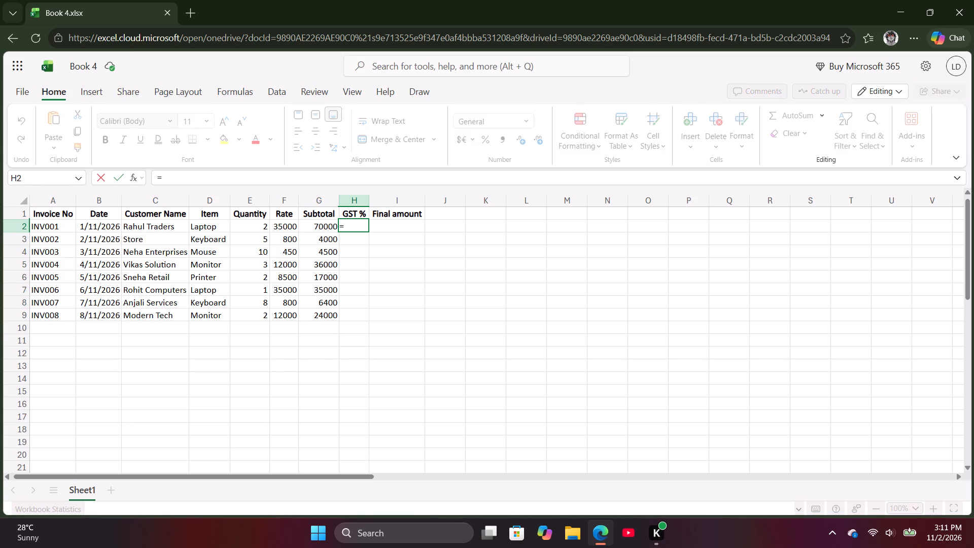
{"action": "type", "text": "g2"}
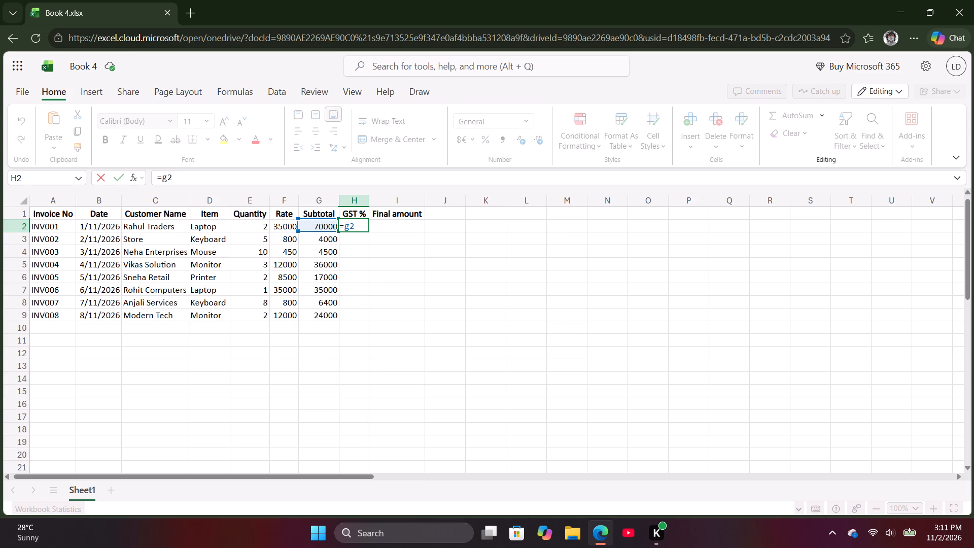
{"action": "key", "text": "asterisk"}
{"action": "type", "text": "18"}
{"action": "key", "text": "shift+percent"}
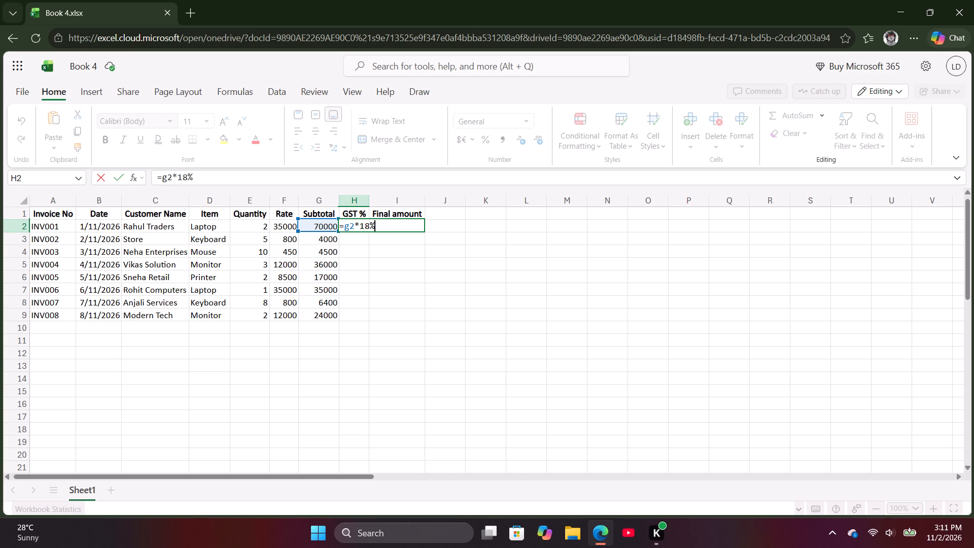
{"action": "key", "text": "Return"}
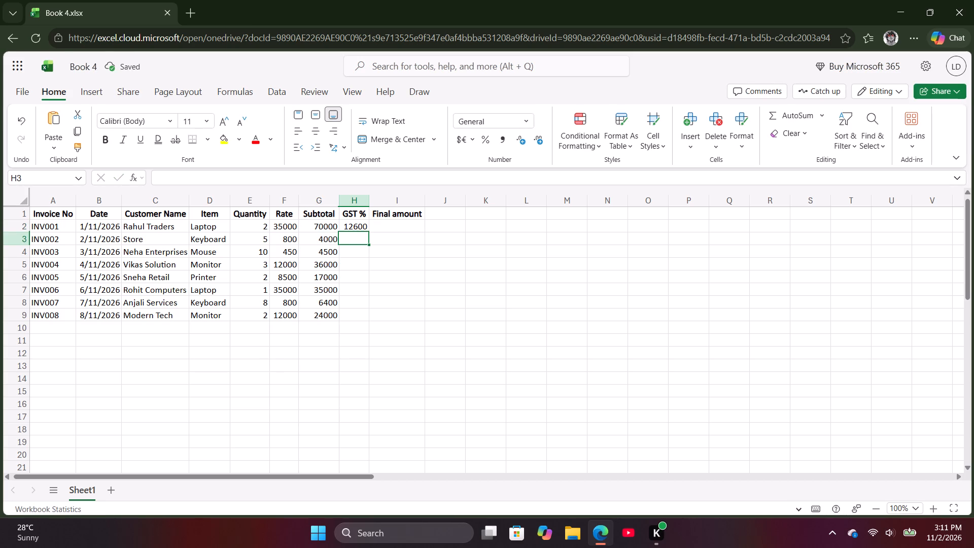
{"action": "left_click", "coordinate": [356, 226]}
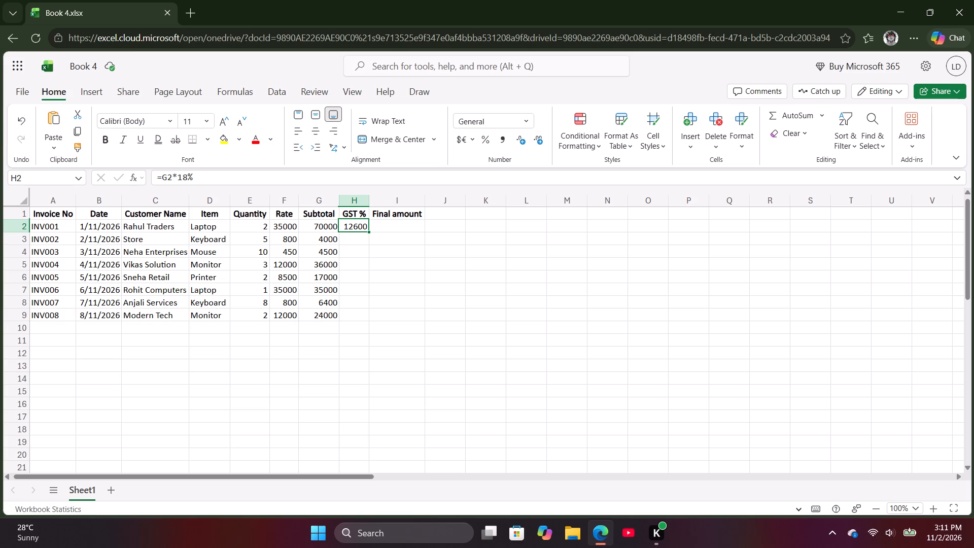
{"action": "left_click_drag", "start_coordinate": [369, 233], "coordinate": [366, 315]}
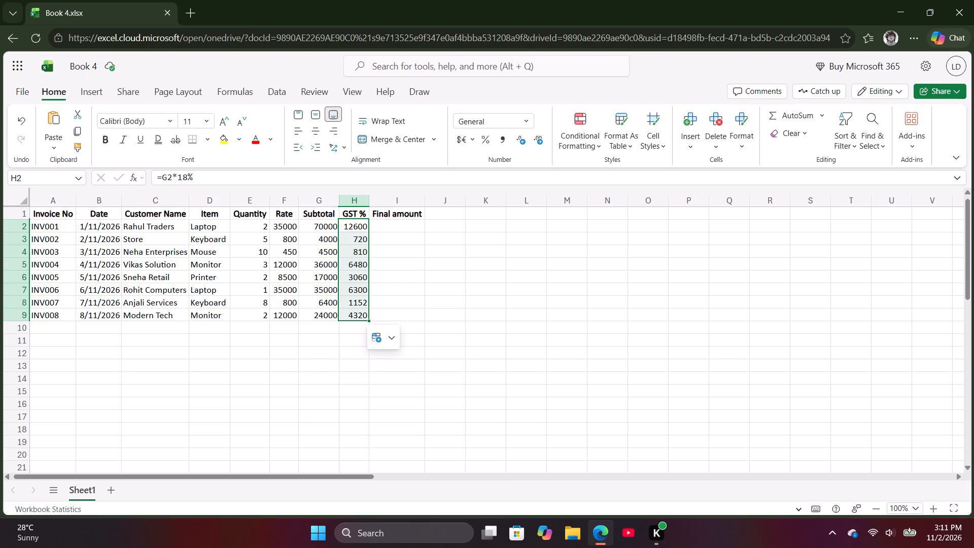
Calculate the Final amount in I2 with the formula =G2+H2 and fill it down through I9.
{"action": "left_click", "coordinate": [388, 227]}
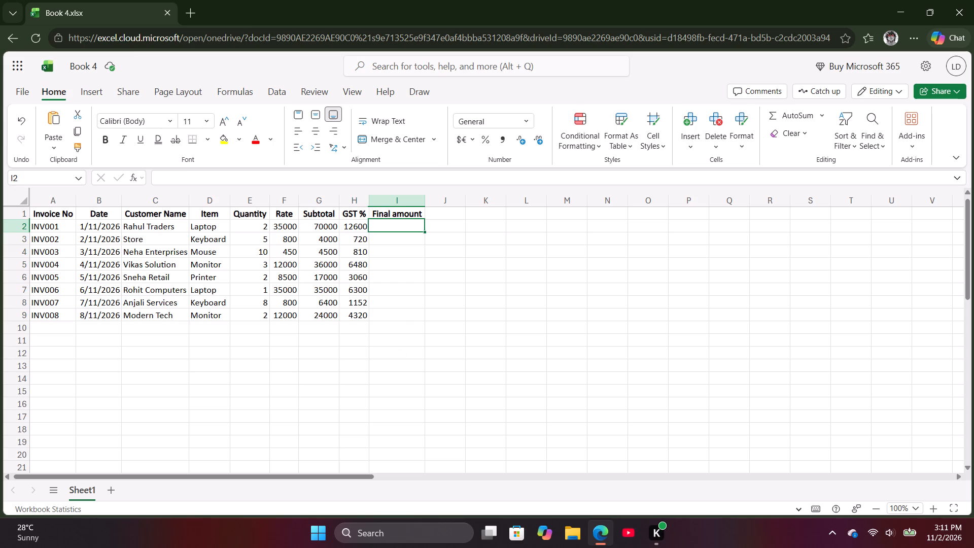
{"action": "key", "text": "equal"}
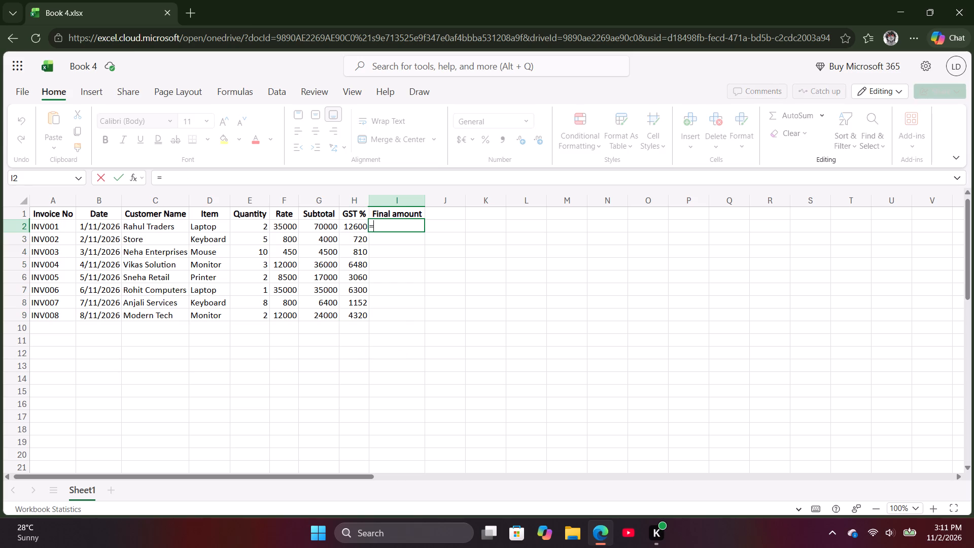
{"action": "type", "text": "g2"}
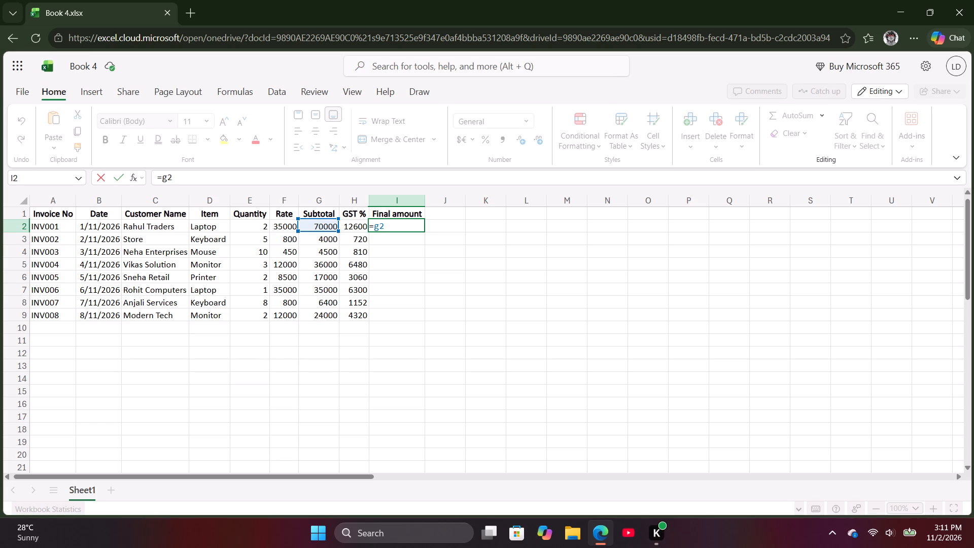
{"action": "type", "text": "+h2"}
{"action": "key", "text": "Return"}
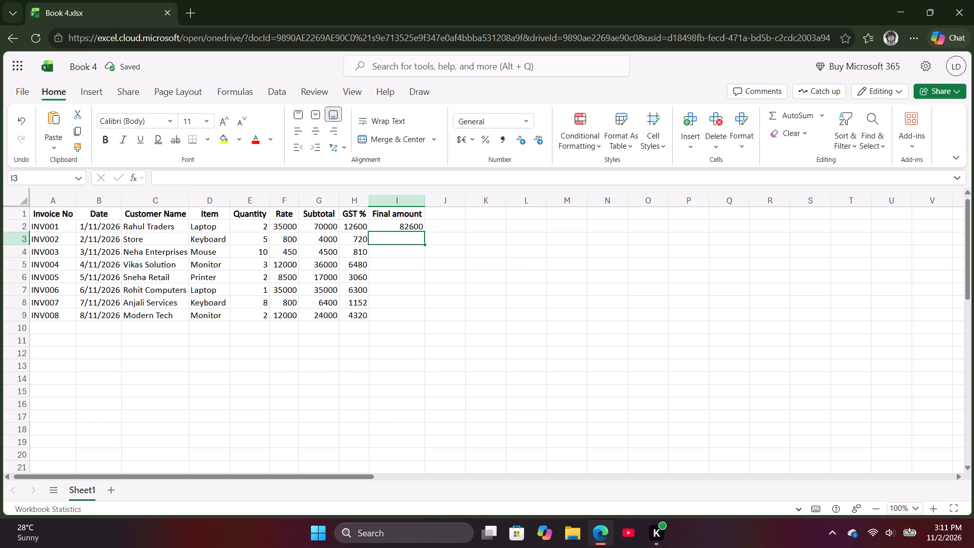
{"action": "left_click", "coordinate": [391, 222]}
{"action": "left_click_drag", "start_coordinate": [425, 232], "coordinate": [427, 261]}
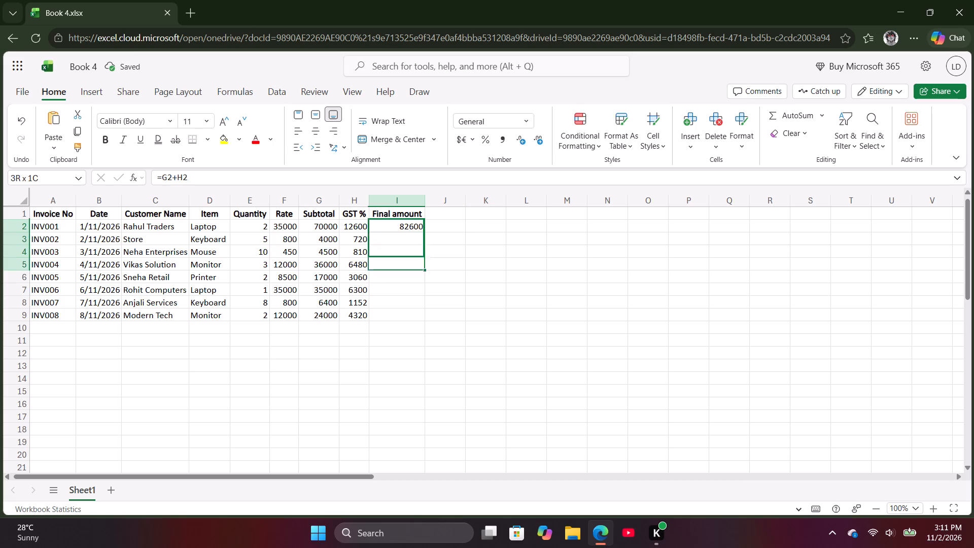
{"action": "left_click_drag", "start_coordinate": [427, 261], "coordinate": [425, 313]}
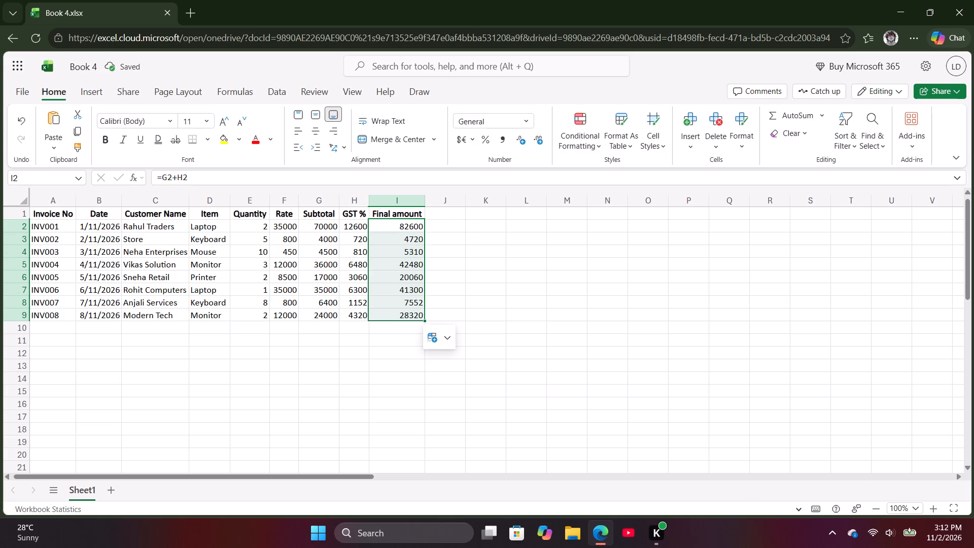
AutoFit the widths of the Subtotal, GST % and Final amount columns to their contents.
{"action": "left_click", "coordinate": [446, 215]}
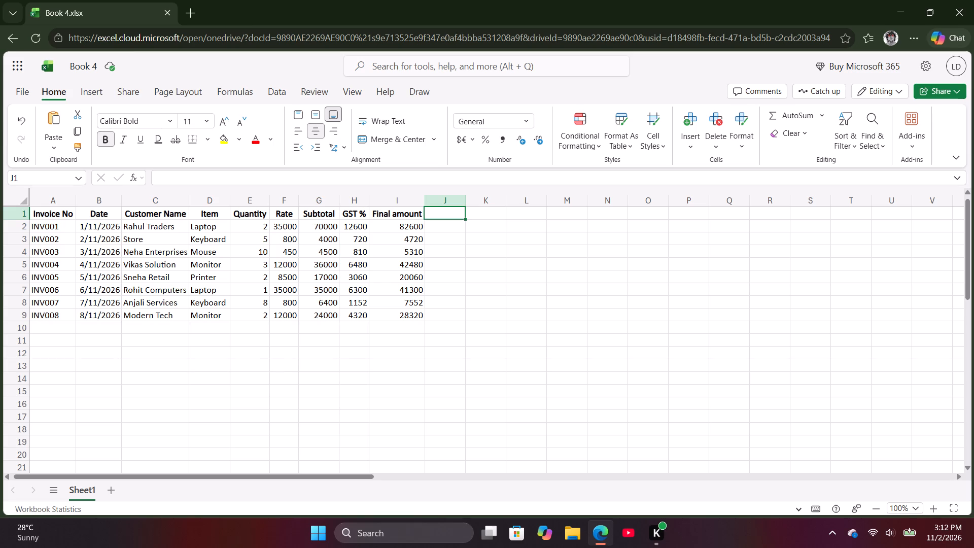
{"action": "double_click", "coordinate": [339, 201]}
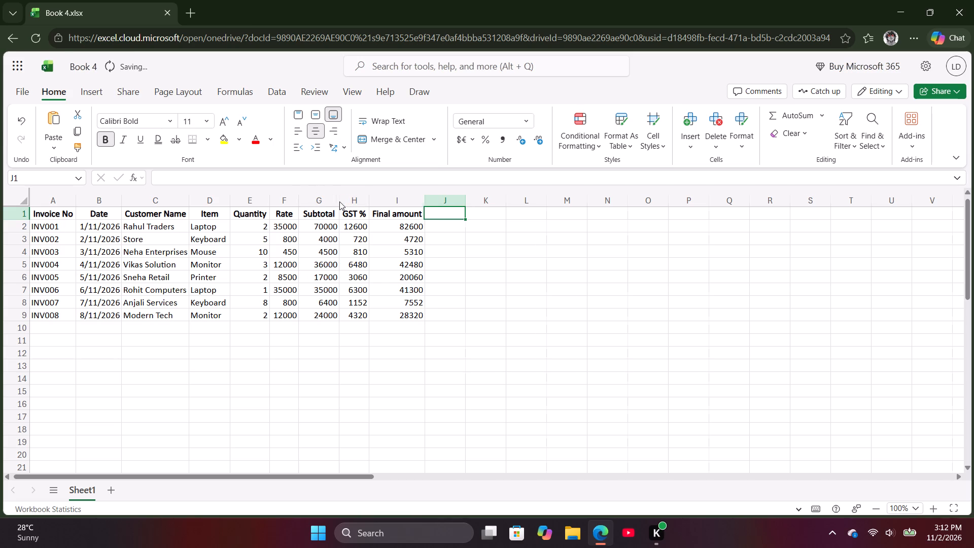
{"action": "double_click", "coordinate": [365, 203]}
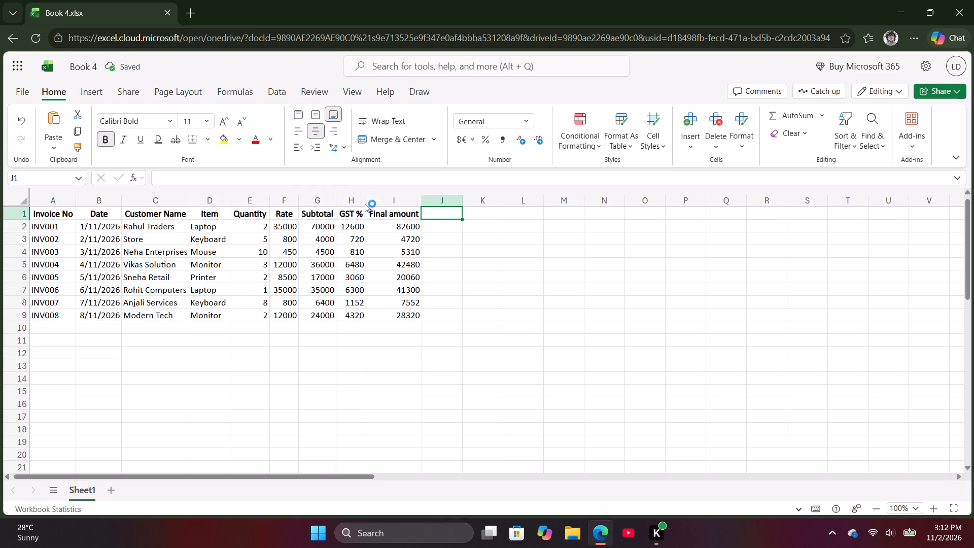
{"action": "double_click", "coordinate": [421, 204]}
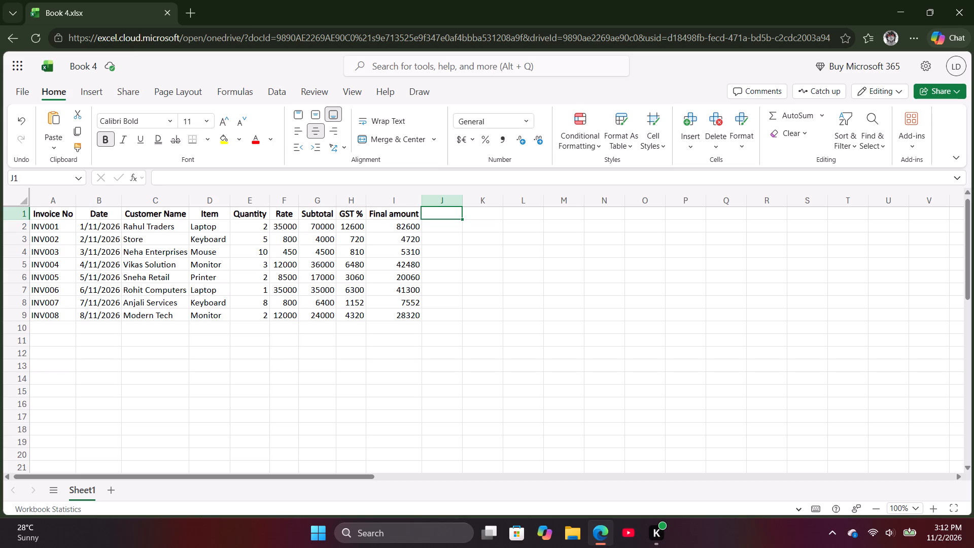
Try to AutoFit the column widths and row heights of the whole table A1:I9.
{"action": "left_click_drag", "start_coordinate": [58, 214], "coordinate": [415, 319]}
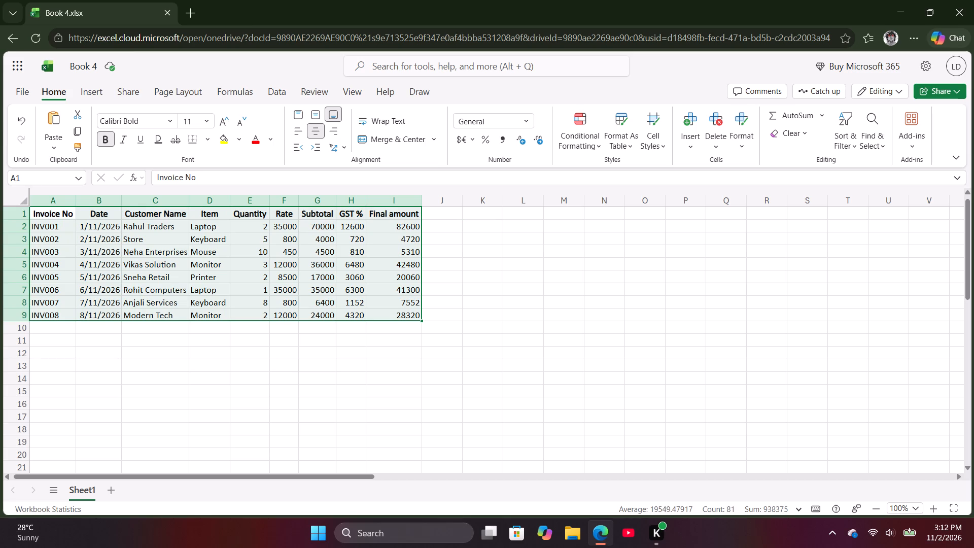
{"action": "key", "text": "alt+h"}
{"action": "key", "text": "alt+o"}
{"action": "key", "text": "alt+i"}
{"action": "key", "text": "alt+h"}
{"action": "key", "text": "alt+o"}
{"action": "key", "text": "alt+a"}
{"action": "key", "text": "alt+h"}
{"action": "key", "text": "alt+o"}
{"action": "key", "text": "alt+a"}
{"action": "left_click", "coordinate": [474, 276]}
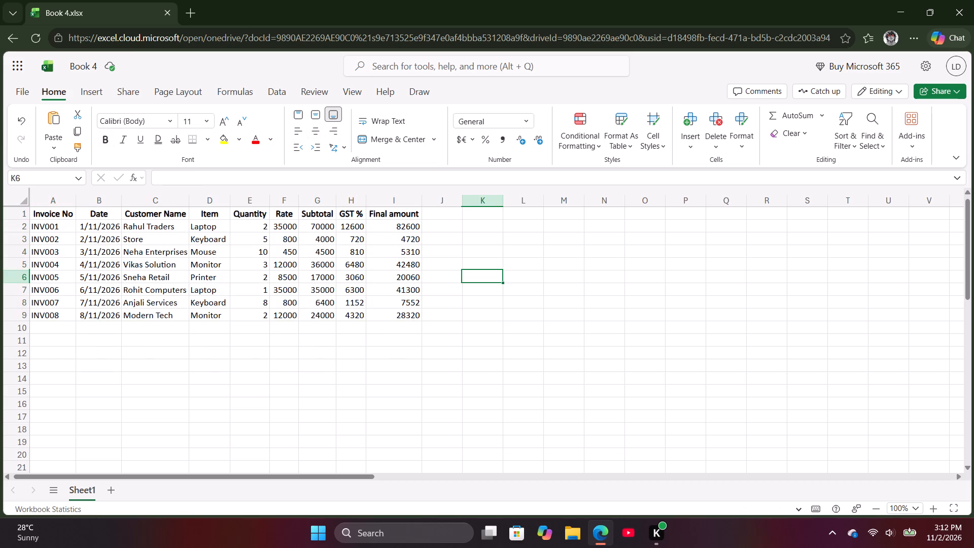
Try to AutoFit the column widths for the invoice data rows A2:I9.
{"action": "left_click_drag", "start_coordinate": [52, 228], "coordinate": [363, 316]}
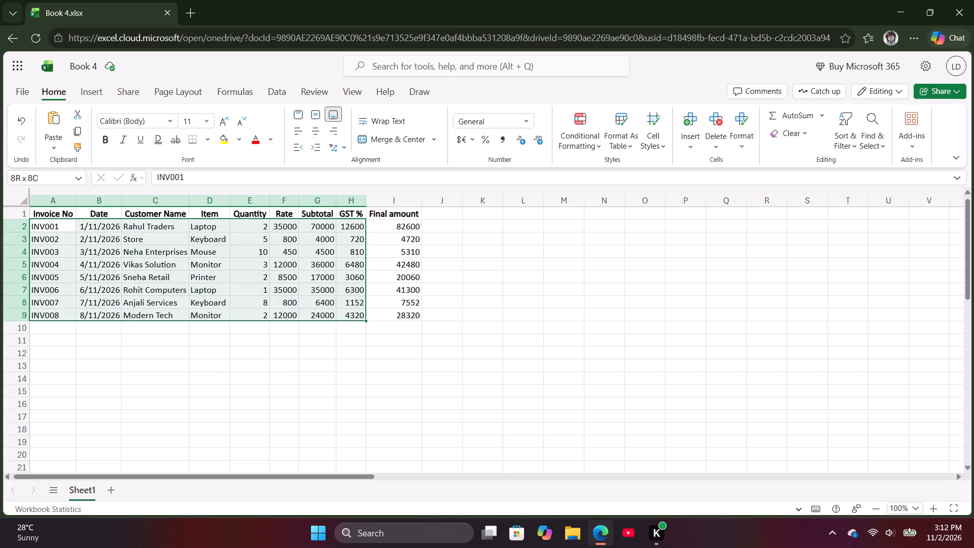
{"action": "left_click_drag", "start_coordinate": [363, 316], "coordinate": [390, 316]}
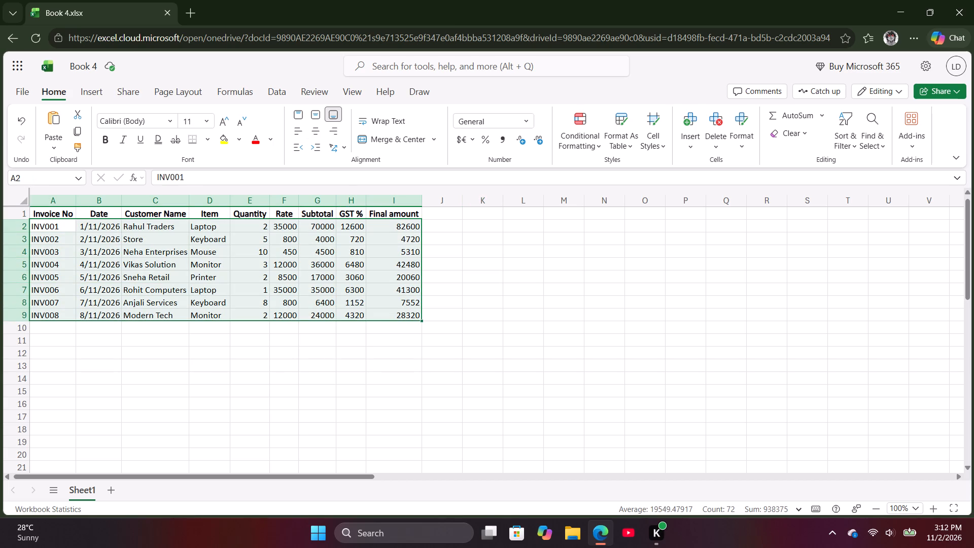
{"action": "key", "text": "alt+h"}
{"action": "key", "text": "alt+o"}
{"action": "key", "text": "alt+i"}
Enter the header Amount Paid in J1, beside the Final amount header.
{"action": "left_click", "coordinate": [445, 218]}
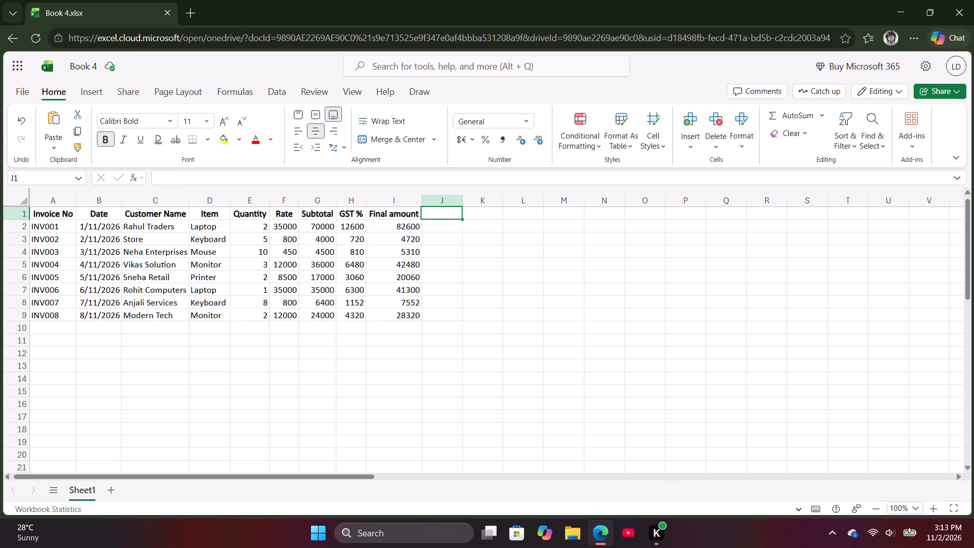
{"action": "key", "text": "a"}
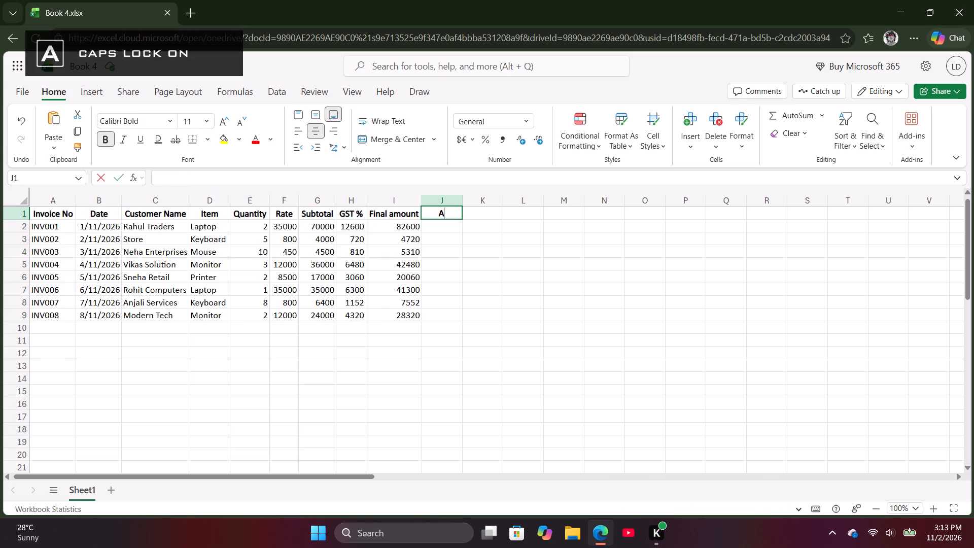
{"action": "type", "text": "mount"}
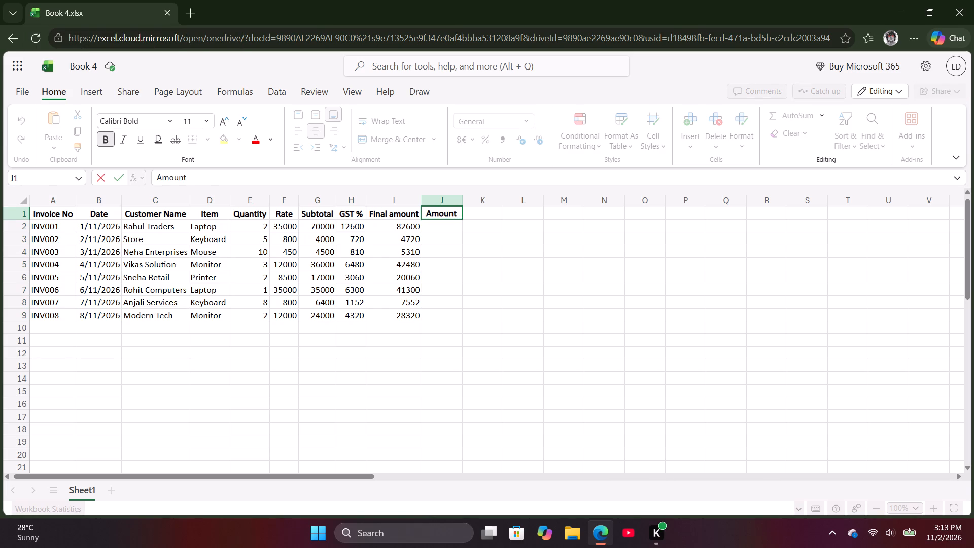
{"action": "key", "text": "space"}
{"action": "key", "text": "p"}
{"action": "type", "text": "aid"}
{"action": "key", "text": "Right"}
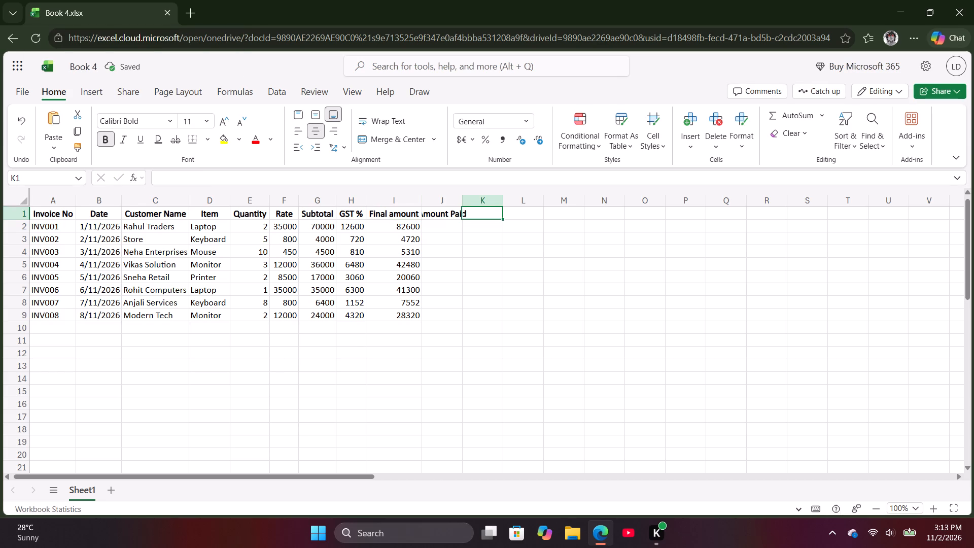
Enter the header Balance Due in K1, beside the Amount Paid header.
{"action": "type", "text": "ala"}
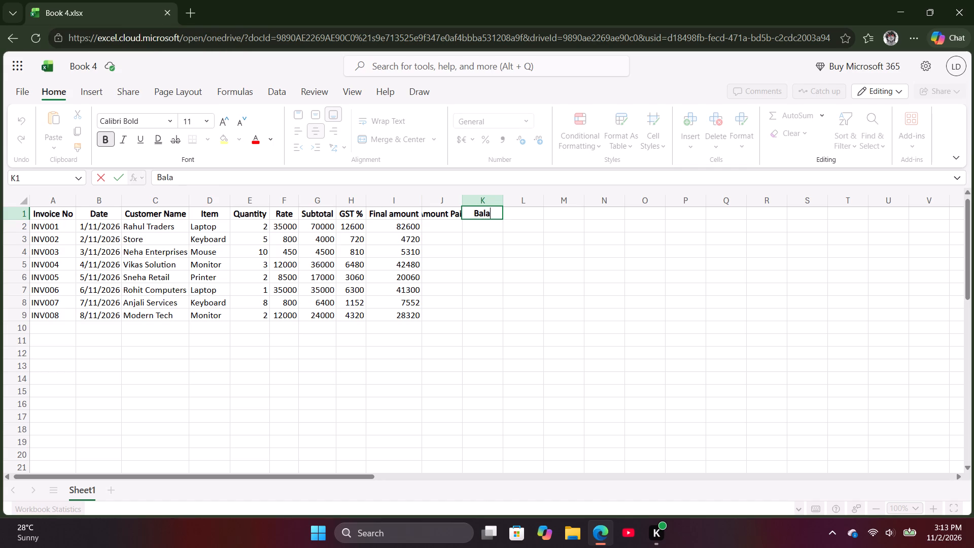
{"action": "type", "text": "nce"}
{"action": "key", "text": "space"}
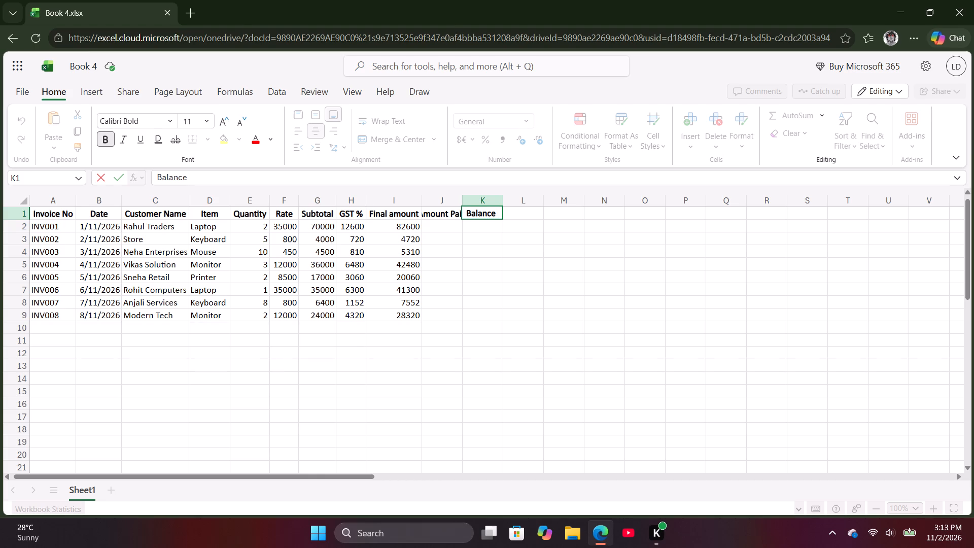
{"action": "key", "text": "d"}
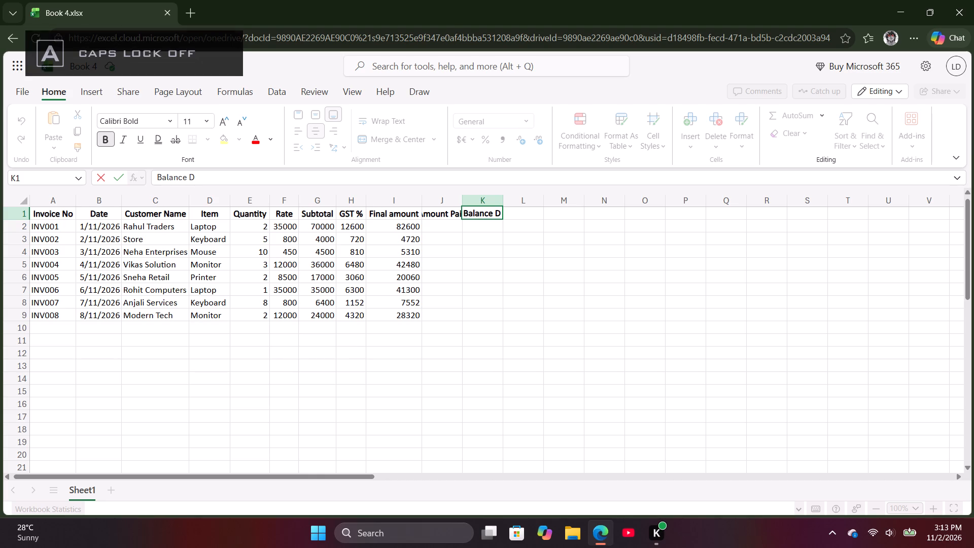
{"action": "type", "text": "ue"}
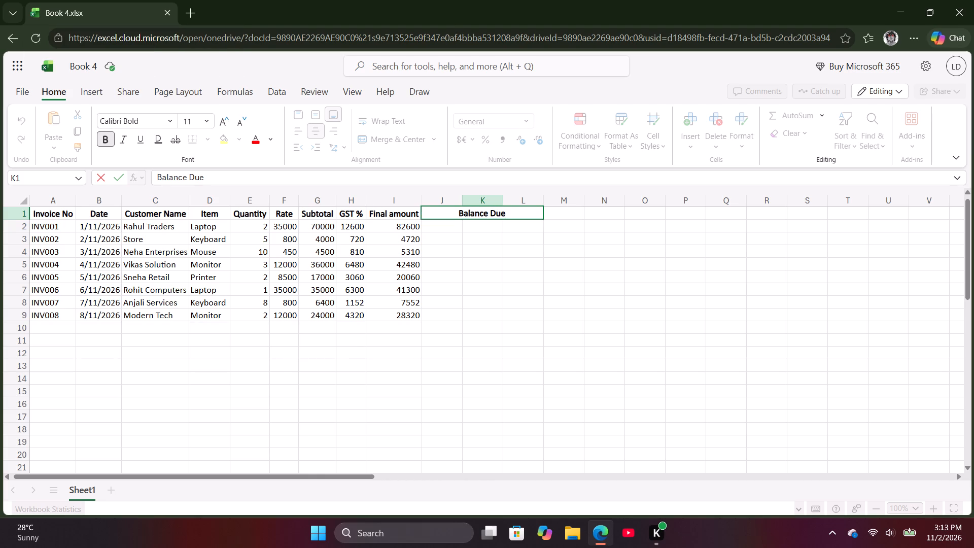
{"action": "key", "text": "Right"}
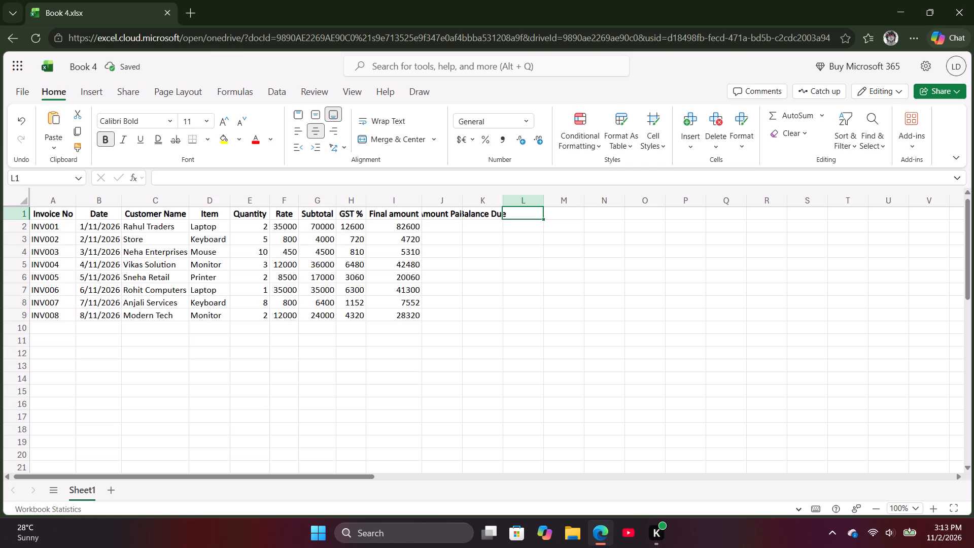
Enter the header Payment Status in L1, beside the Balance Due header.
{"action": "type", "text": "ay"}
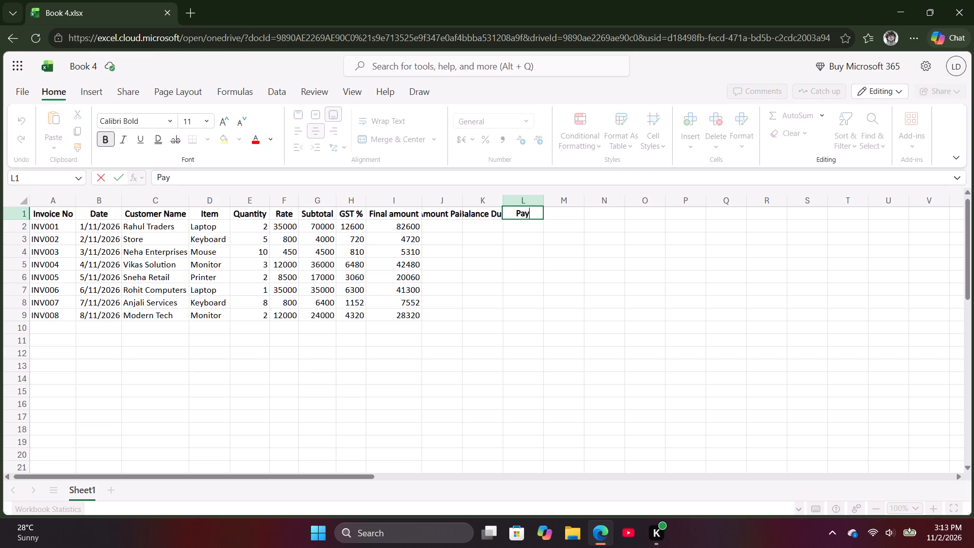
{"action": "type", "text": "ment"}
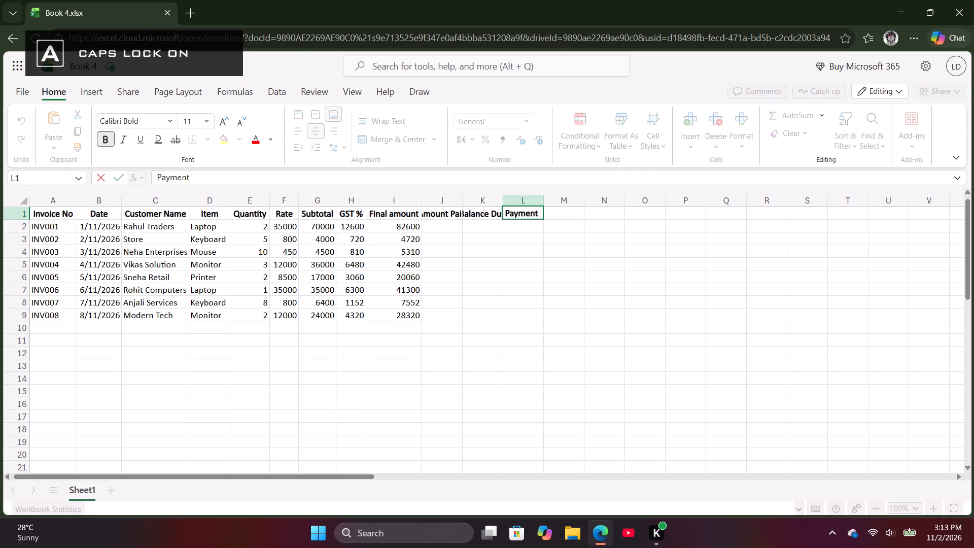
{"action": "type", "text": "tatus"}
{"action": "key", "text": "BackSpace"}
{"action": "key", "text": "BackSpace"}
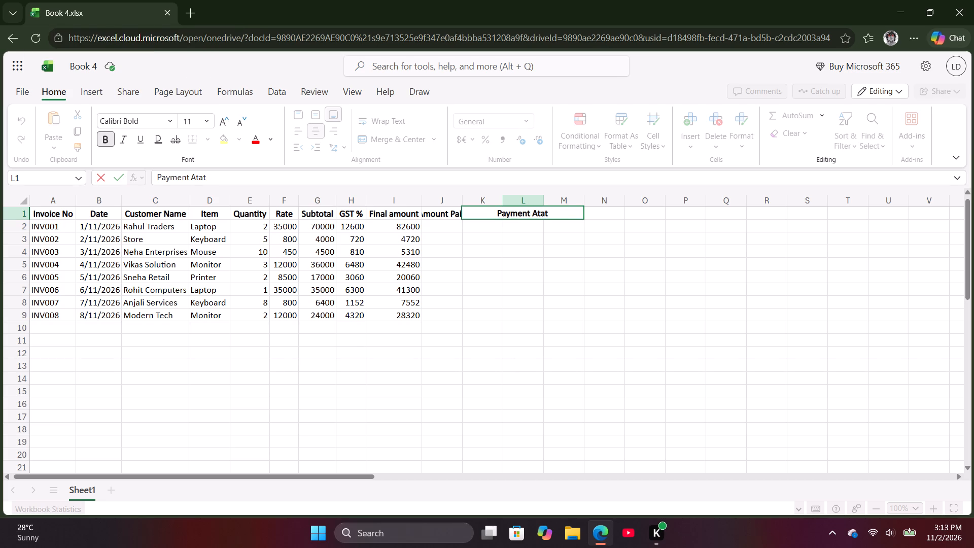
{"action": "key", "text": "BackSpace"}
{"action": "key", "text": "BackSpace"}
{"action": "key", "text": "BackSpace"}
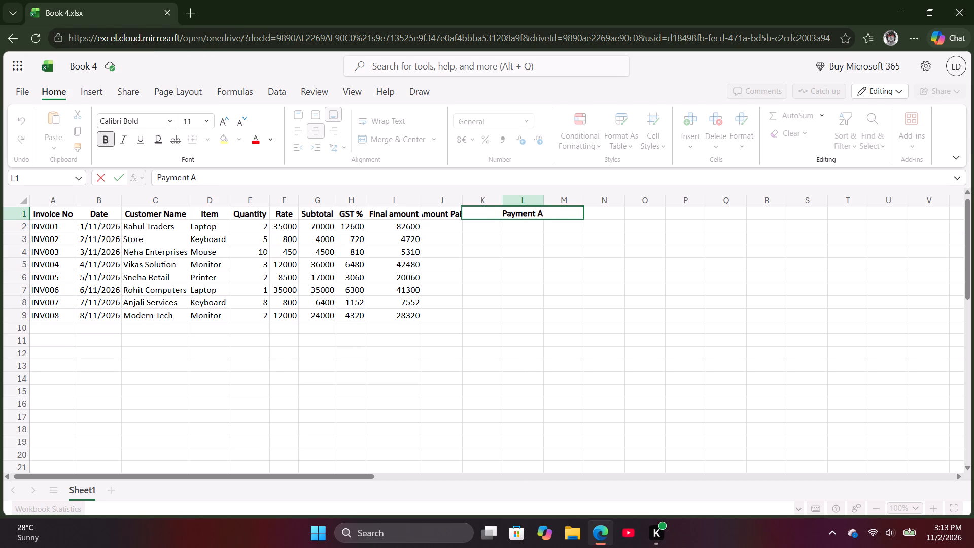
{"action": "key", "text": "BackSpace"}
{"action": "key", "text": "s"}
{"action": "key", "text": "BackSpace"}
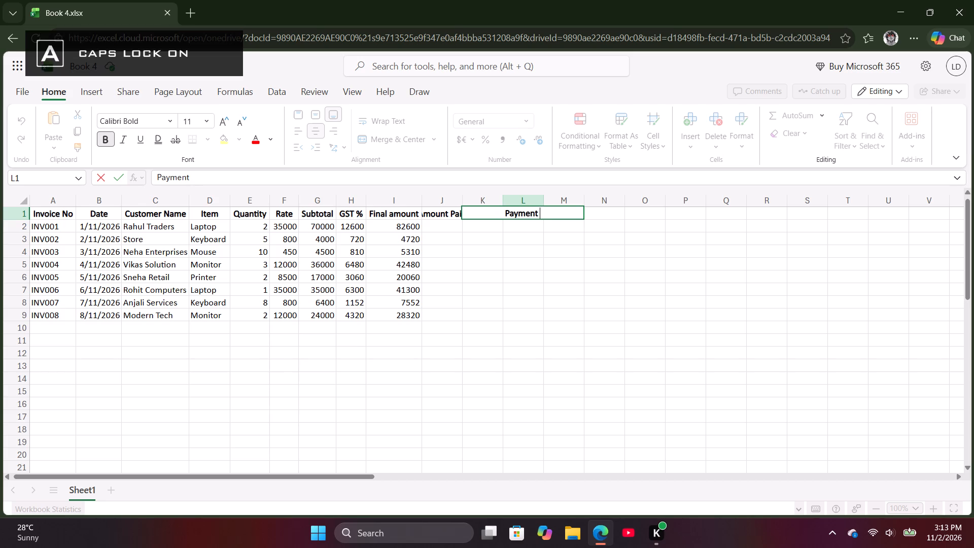
{"action": "type", "text": "tat"}
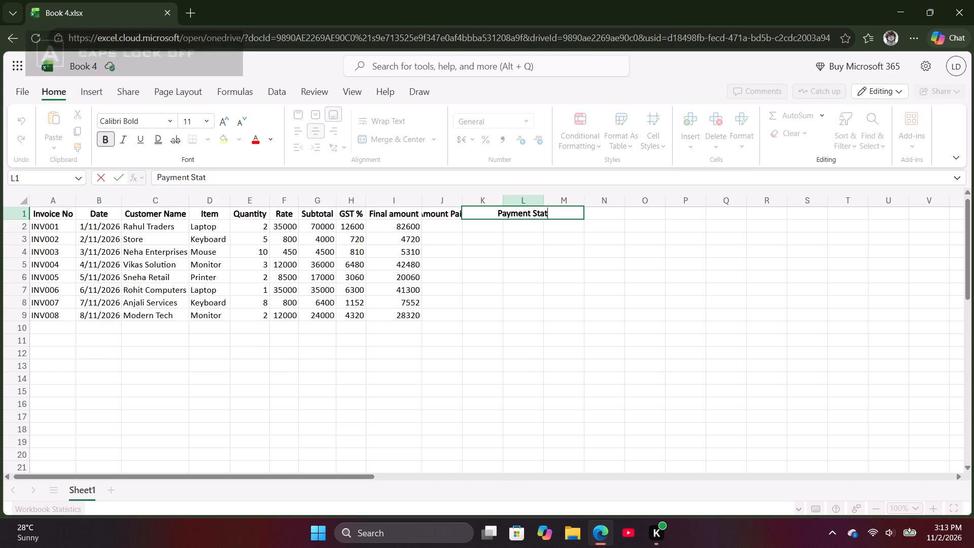
{"action": "type", "text": "us"}
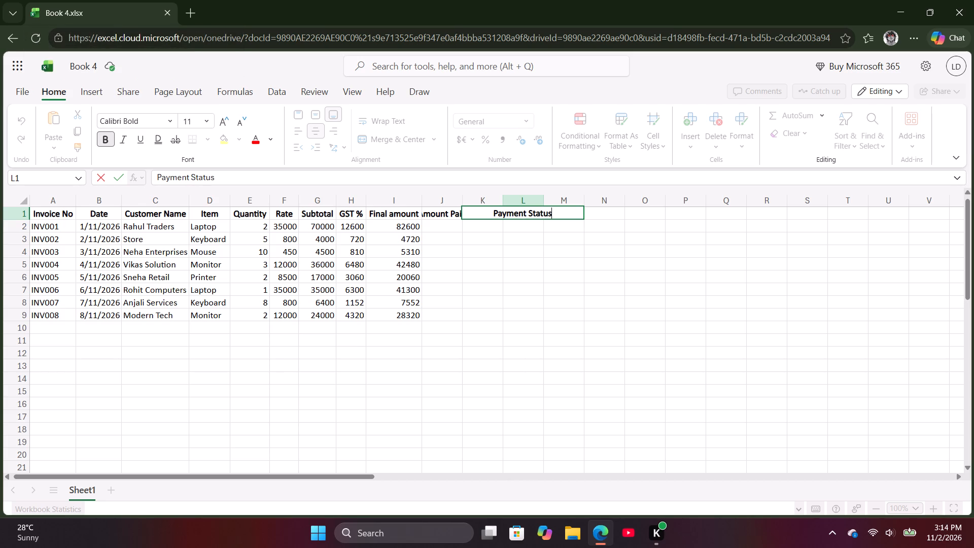
{"action": "left_click", "coordinate": [472, 272]}
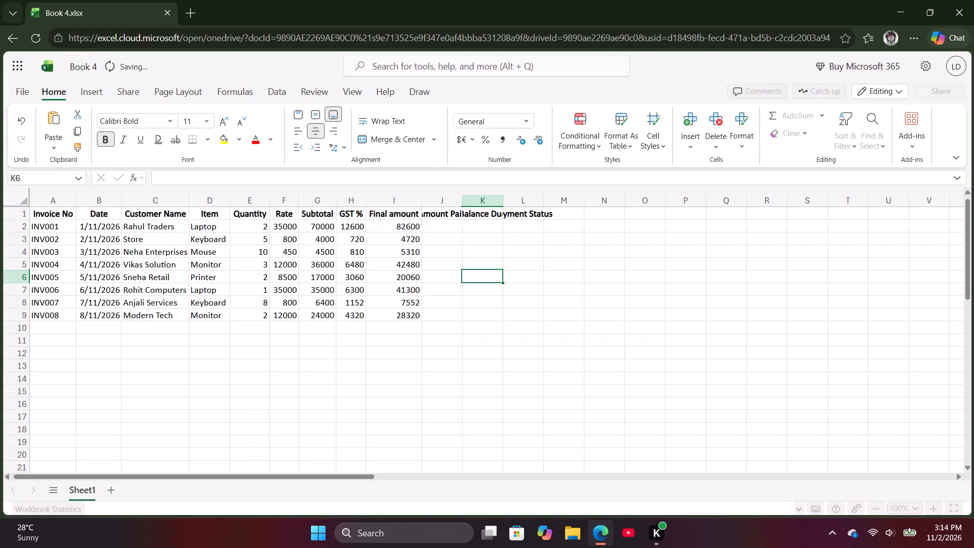
AutoFit the widths of columns J, K and L to their headers Amount Paid, Balance Due and Payment Status.
{"action": "double_click", "coordinate": [462, 202]}
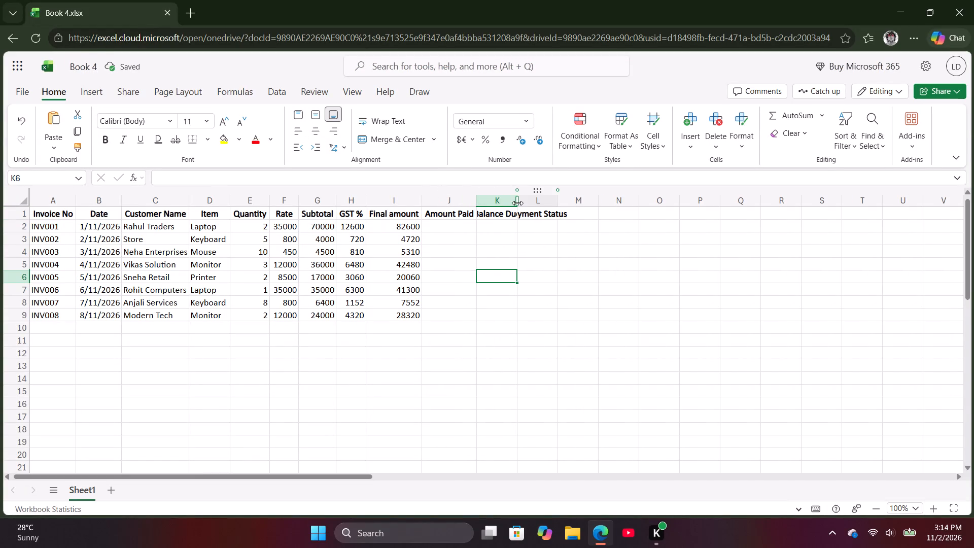
{"action": "double_click", "coordinate": [517, 203]}
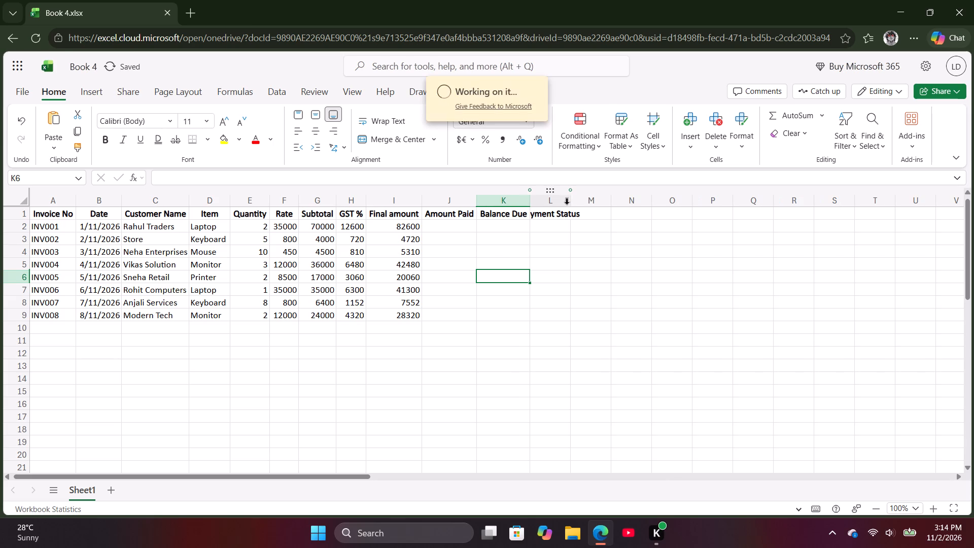
{"action": "double_click", "coordinate": [571, 202]}
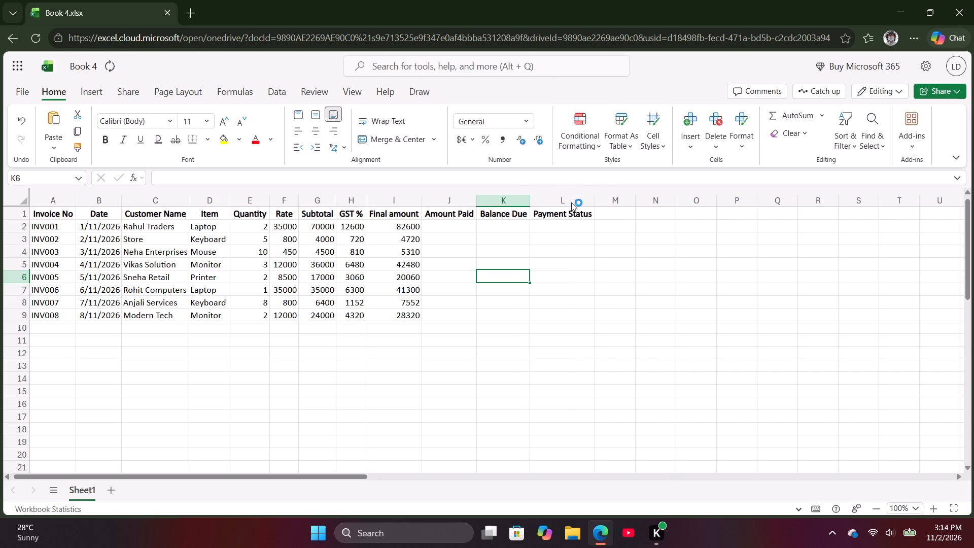
Enter the Amount Paid values 50000, 4720 and 20000 in J2:J4.
{"action": "left_click", "coordinate": [453, 227]}
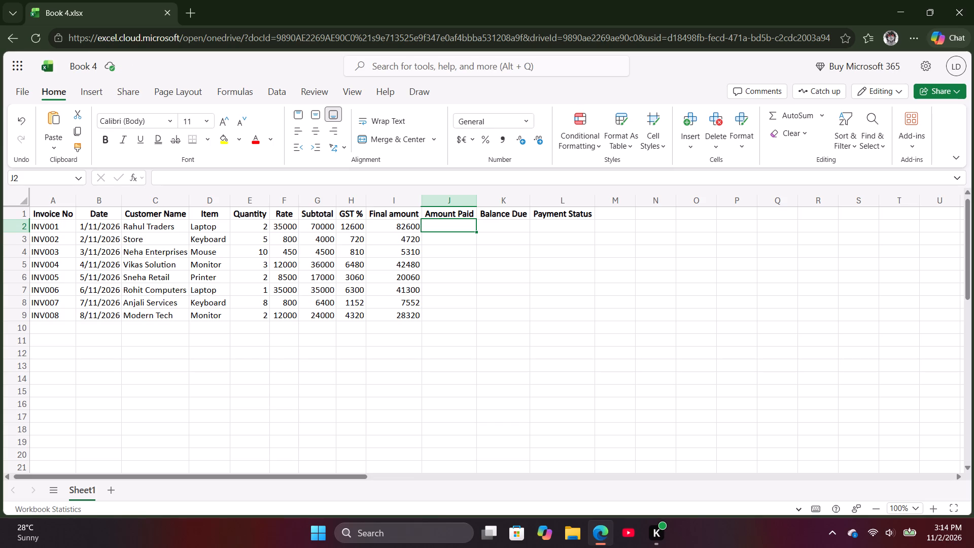
{"action": "left_click", "coordinate": [448, 227]}
{"action": "type", "text": "5000"}
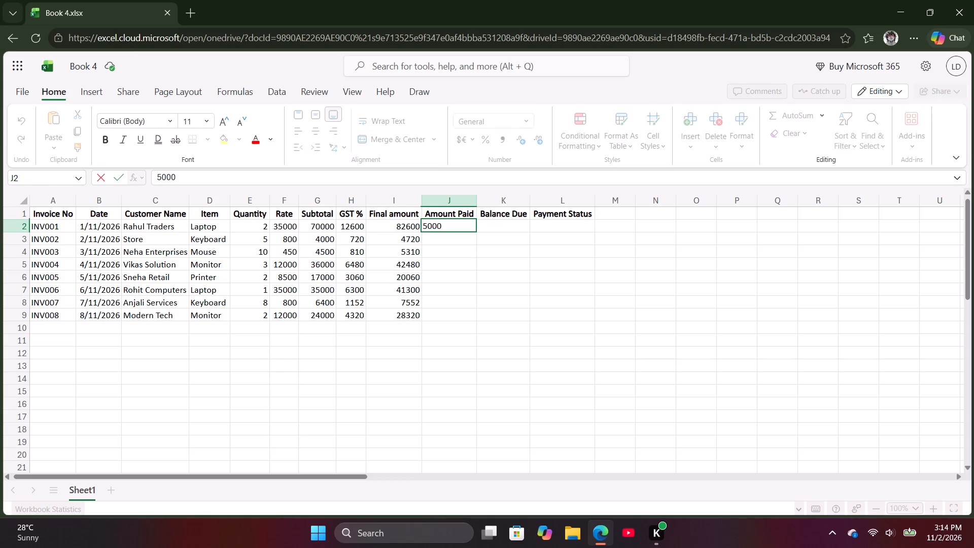
{"action": "key", "text": "0"}
{"action": "key", "text": "Down"}
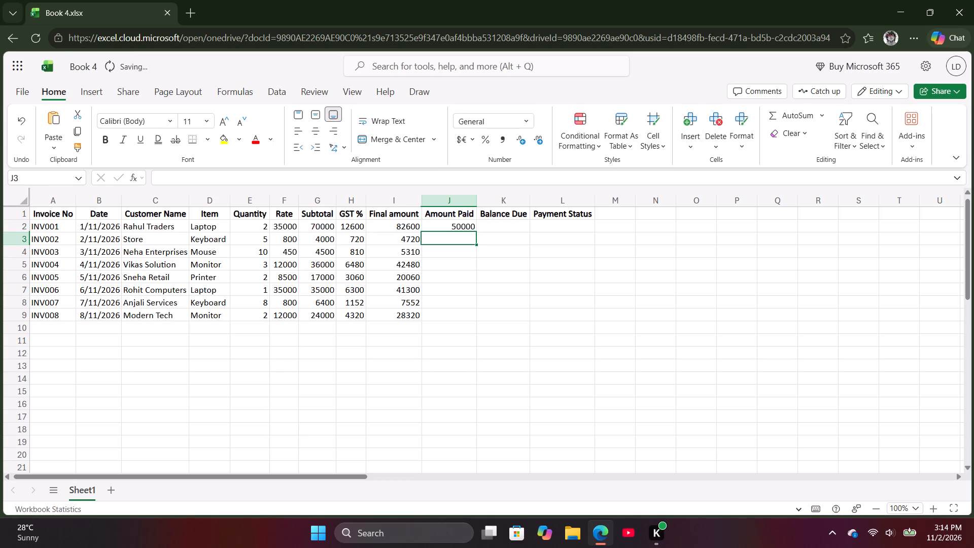
{"action": "key", "text": "4"}
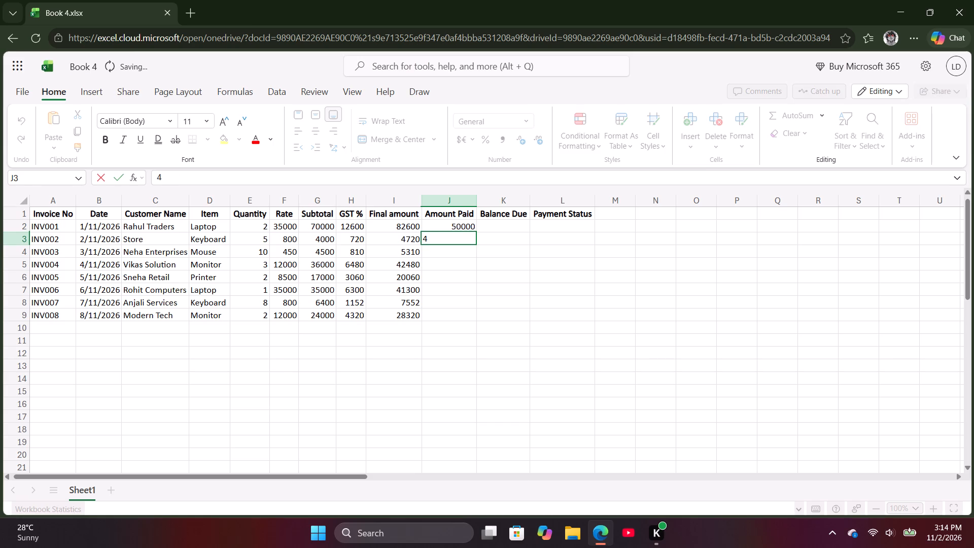
{"action": "key", "text": "7"}
{"action": "type", "text": "20"}
{"action": "key", "text": "Down"}
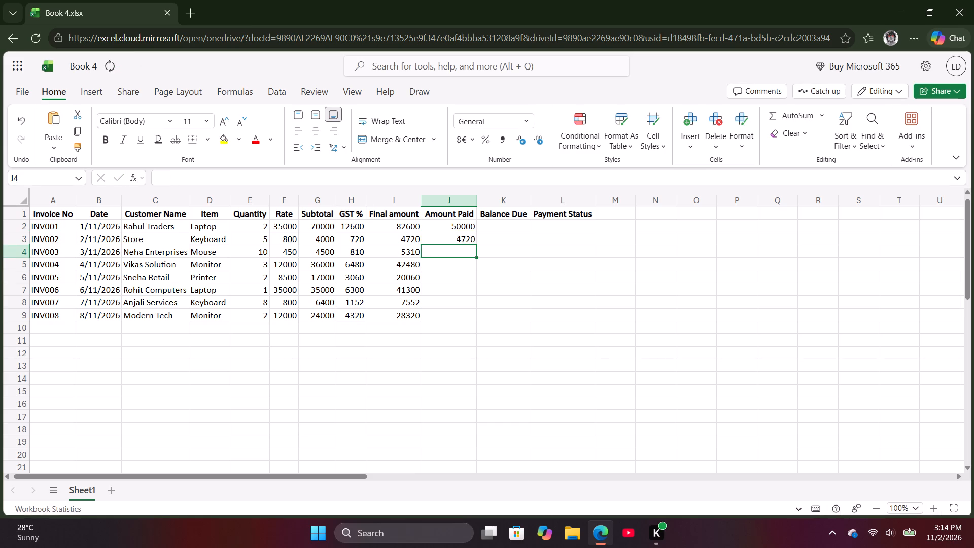
{"action": "type", "text": "20"}
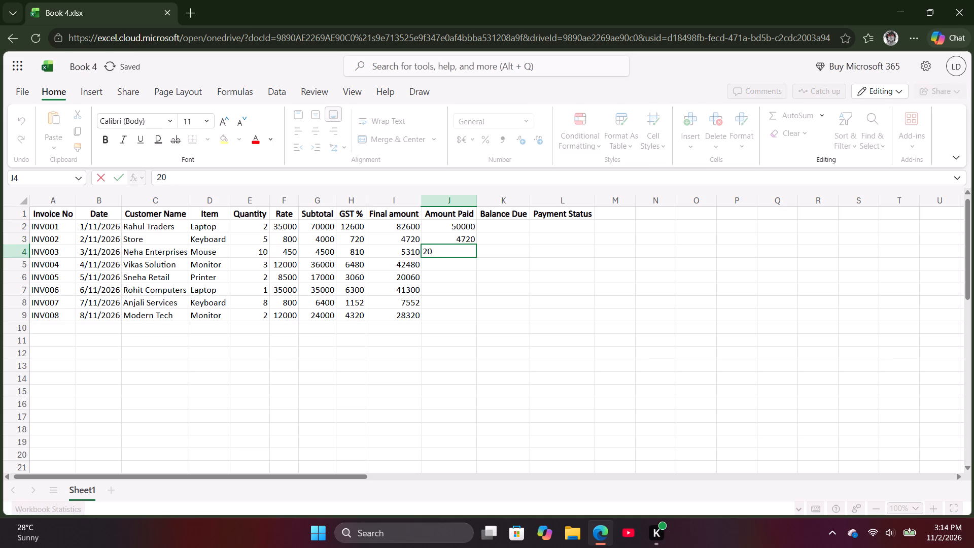
{"action": "type", "text": "000"}
{"action": "key", "text": "Down"}
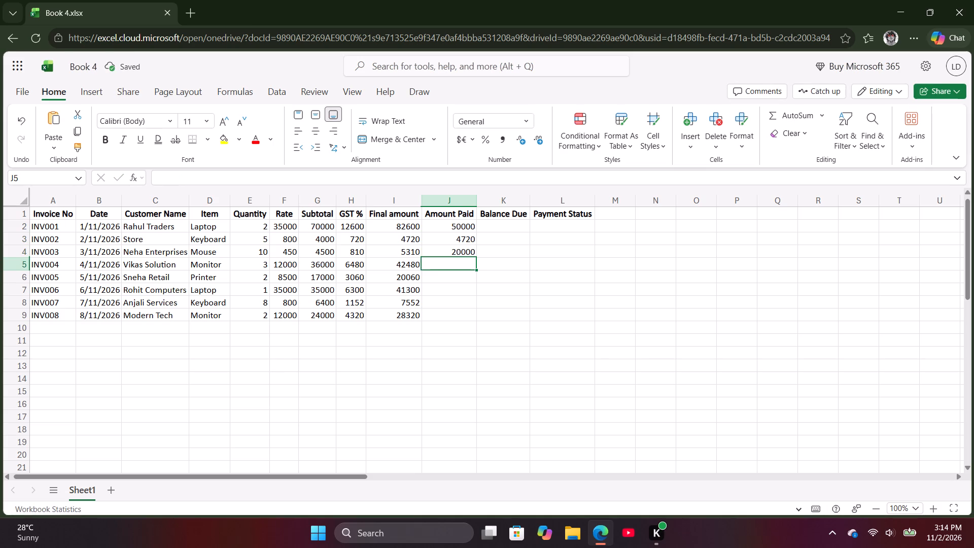
Enter the Amount Paid values 10000, 20000, 5000 and 0 in J5:J8.
{"action": "type", "text": "10"}
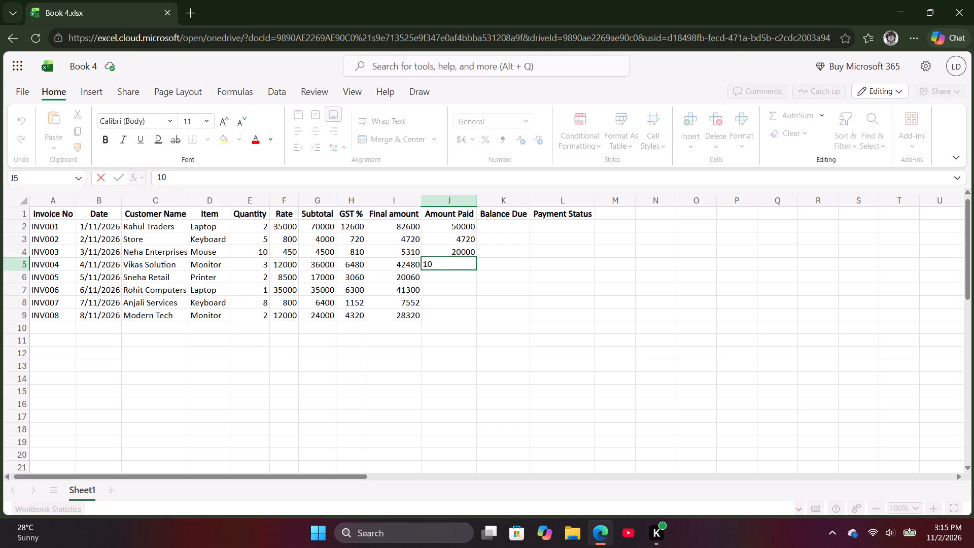
{"action": "type", "text": "000"}
{"action": "key", "text": "Down"}
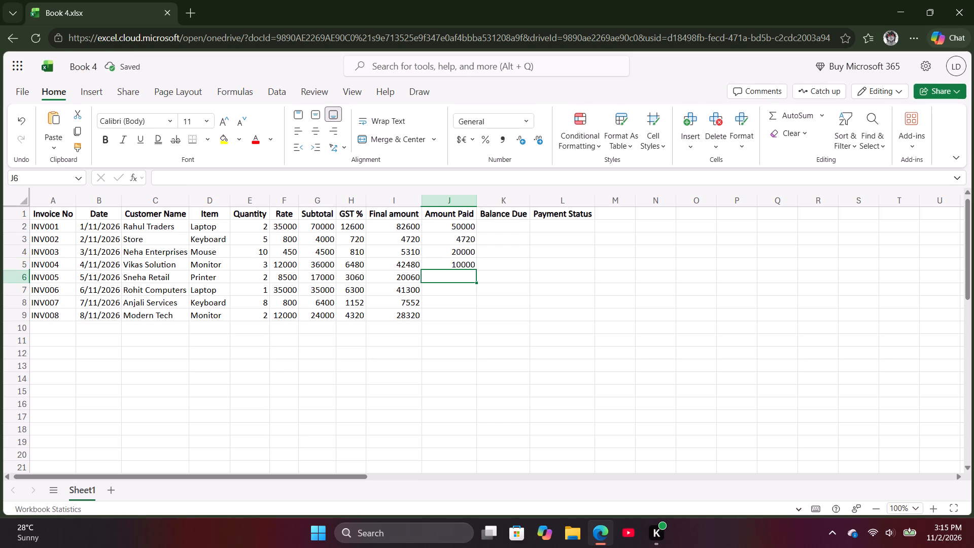
{"action": "type", "text": "20"}
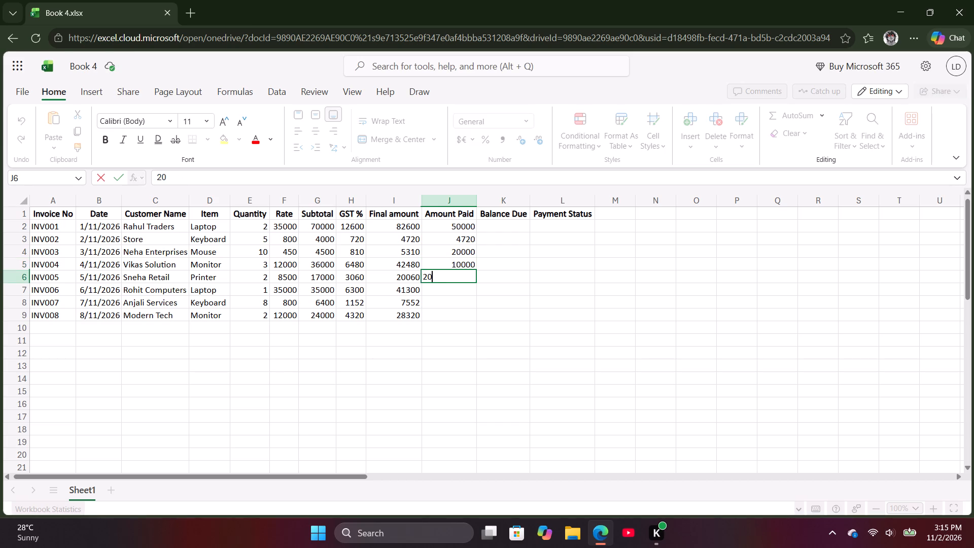
{"action": "type", "text": "000"}
{"action": "key", "text": "Down"}
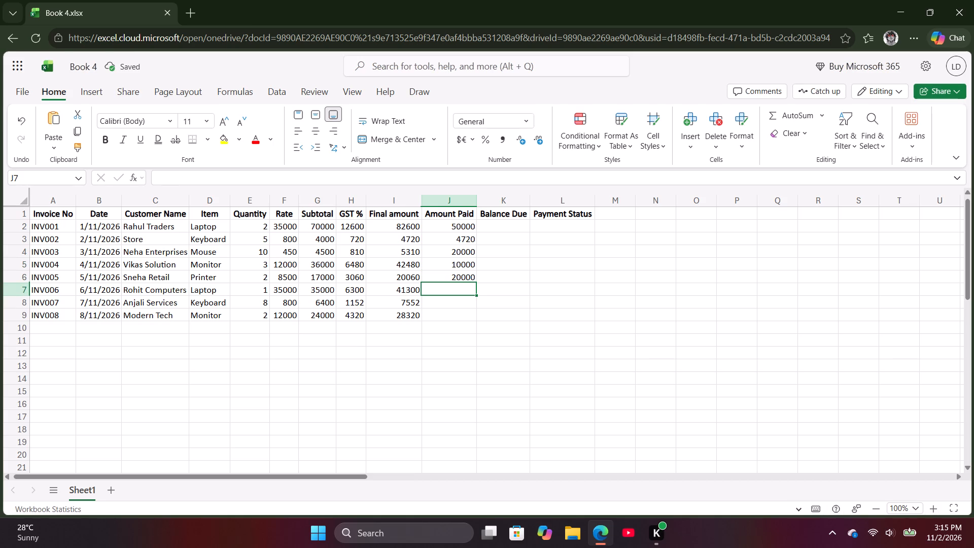
{"action": "type", "text": "5000"}
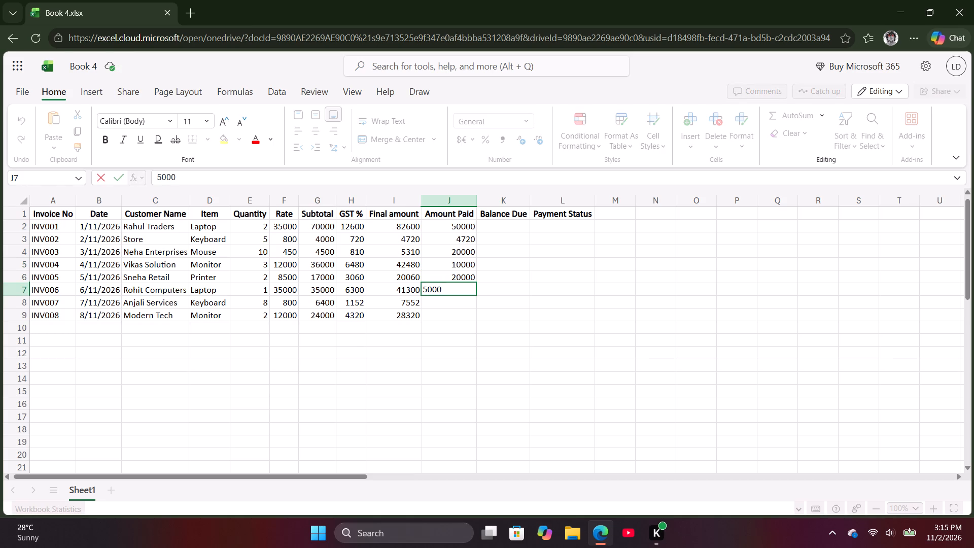
{"action": "key", "text": "Down"}
{"action": "key", "text": "0"}
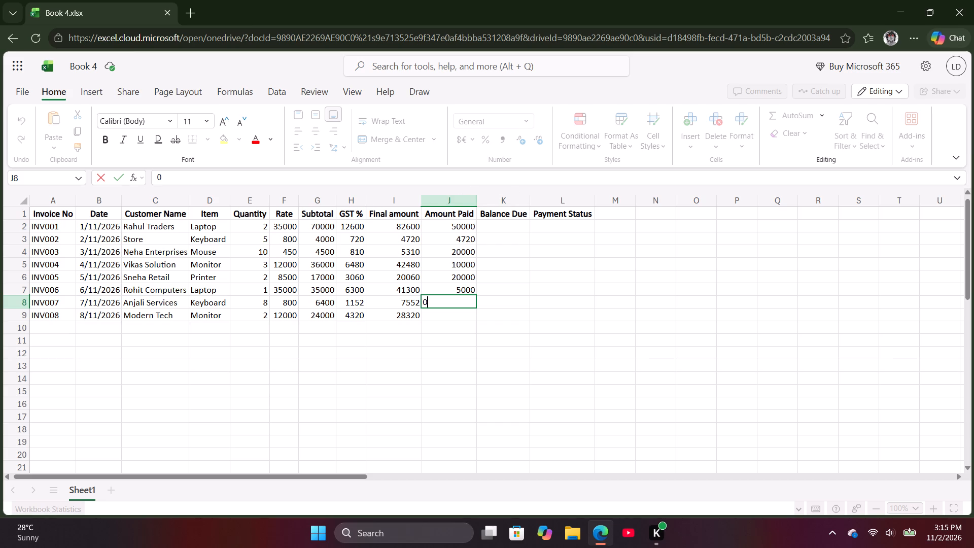
{"action": "left_click", "coordinate": [445, 252]}
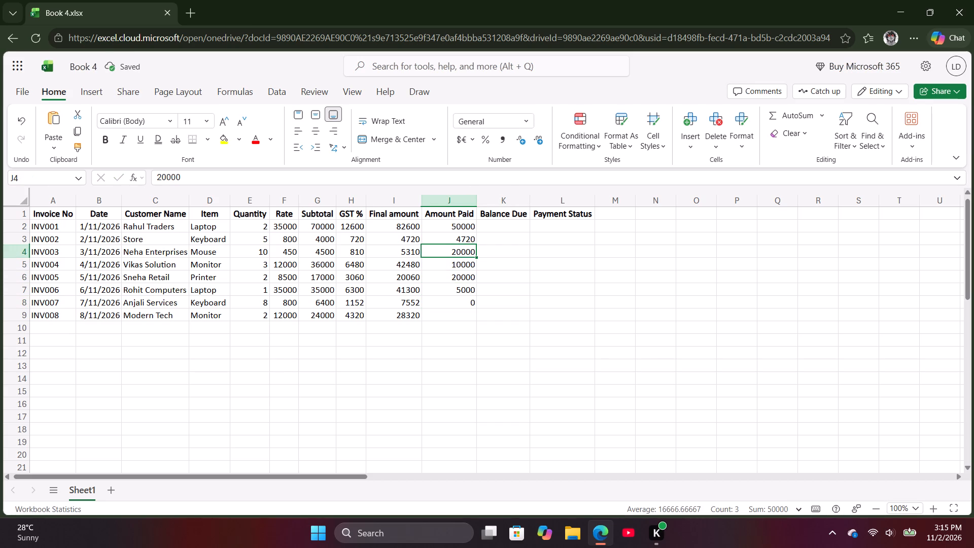
Insert a blank cell below the 4720 entry in the Amount Paid column, shifting the amounts beneath it down one row.
{"action": "left_click", "coordinate": [494, 235]}
{"action": "left_click", "coordinate": [453, 241]}
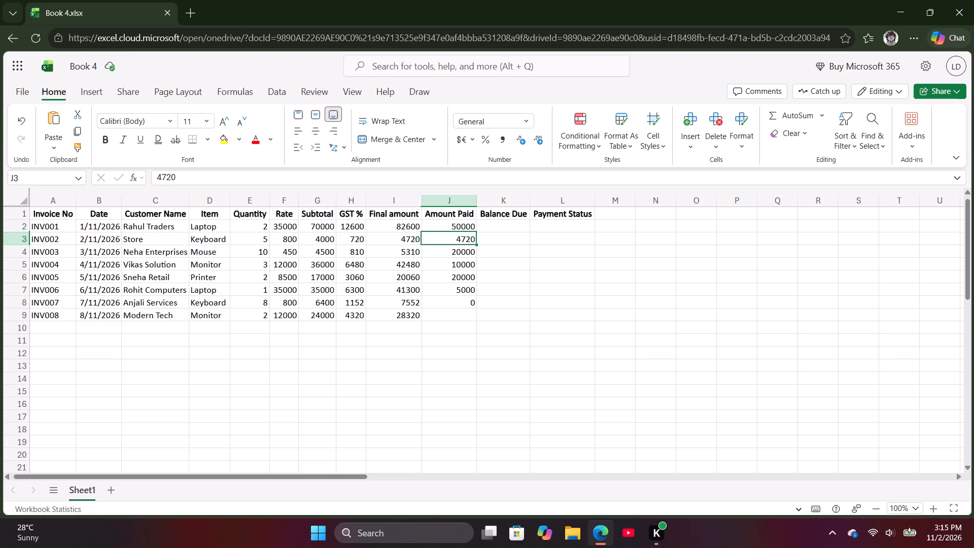
{"action": "right_click", "coordinate": [453, 242]}
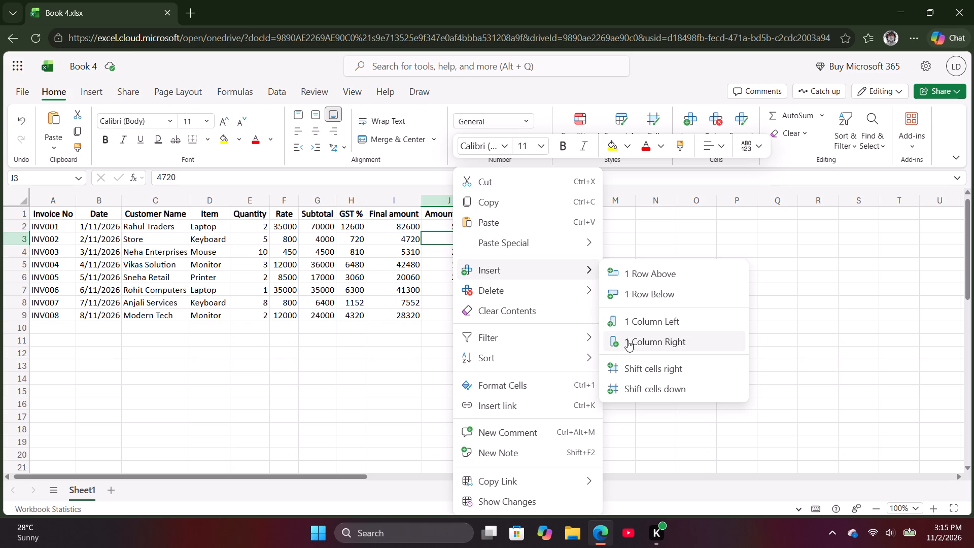
{"action": "left_click", "coordinate": [636, 299]}
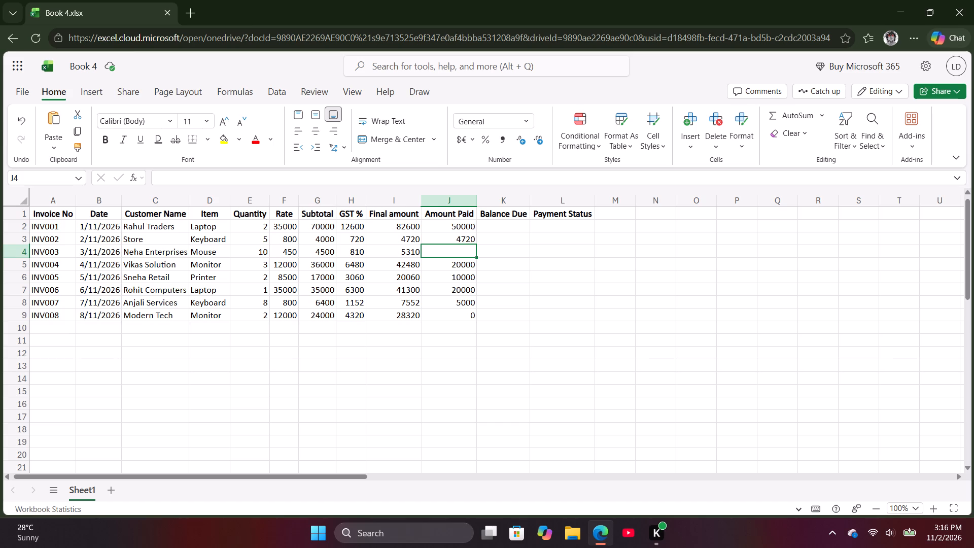
Enter 3000 as the Amount Paid for INV003 in J4.
{"action": "left_click", "coordinate": [539, 264]}
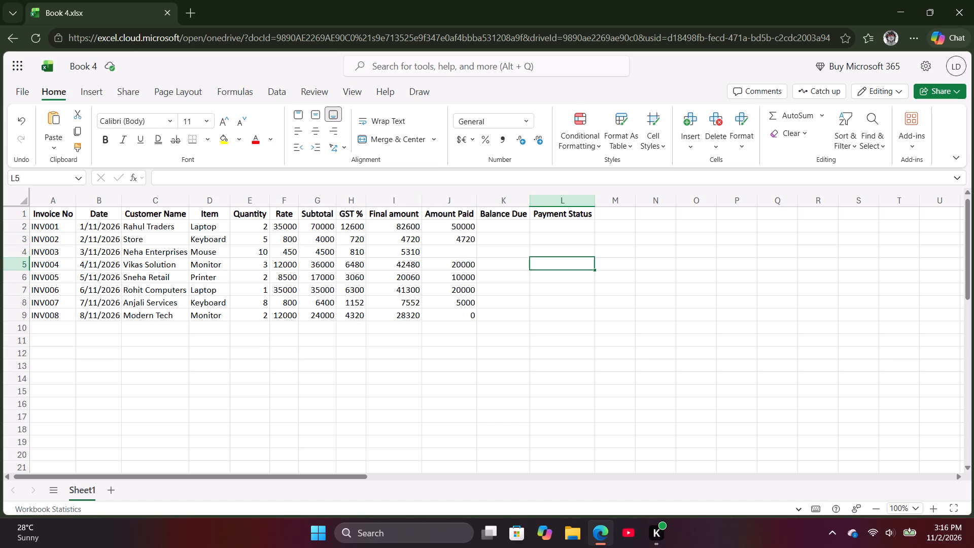
{"action": "left_click", "coordinate": [466, 253]}
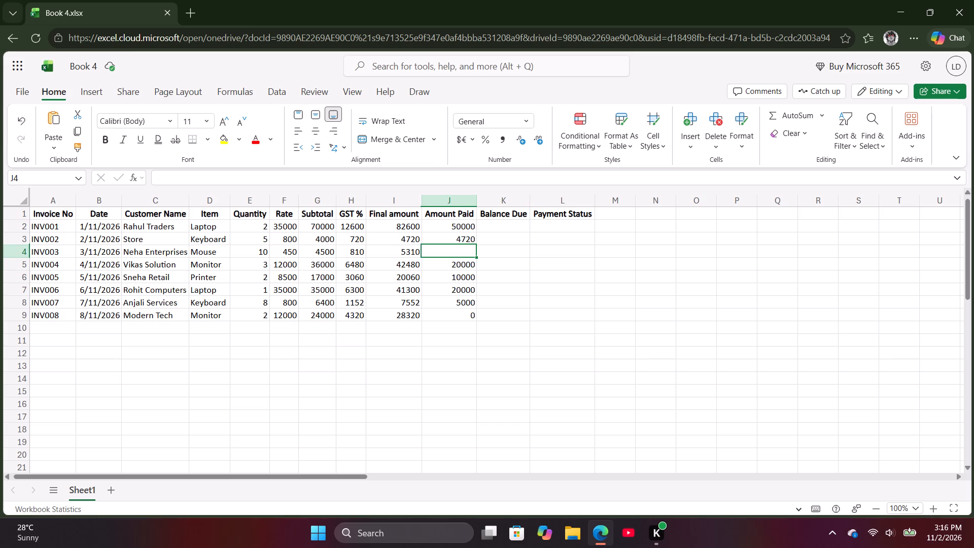
{"action": "type", "text": "3000"}
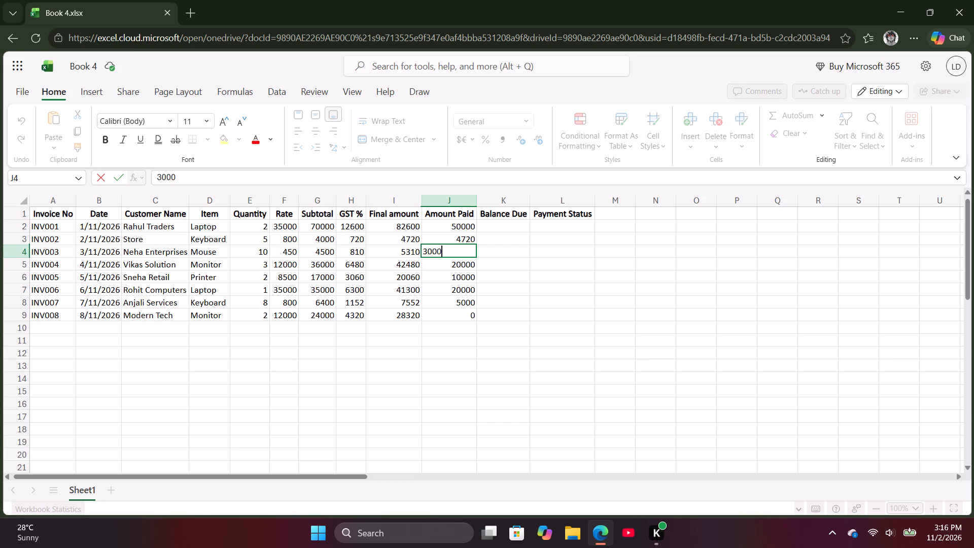
{"action": "key", "text": "Return"}
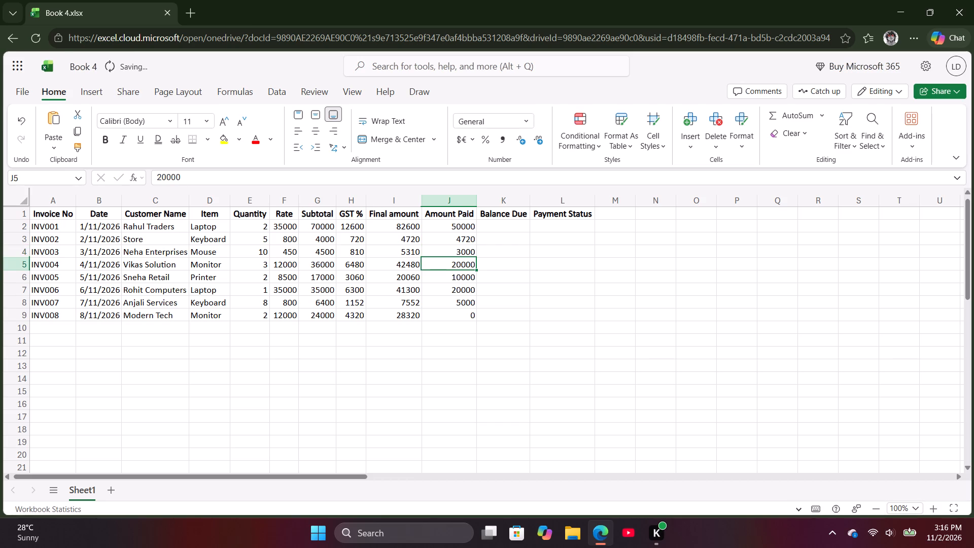
Enter the Balance Due formula =I2-J2 for INV001 in K2, subtracting Amount Paid from Final amount.
{"action": "key", "text": "Return"}
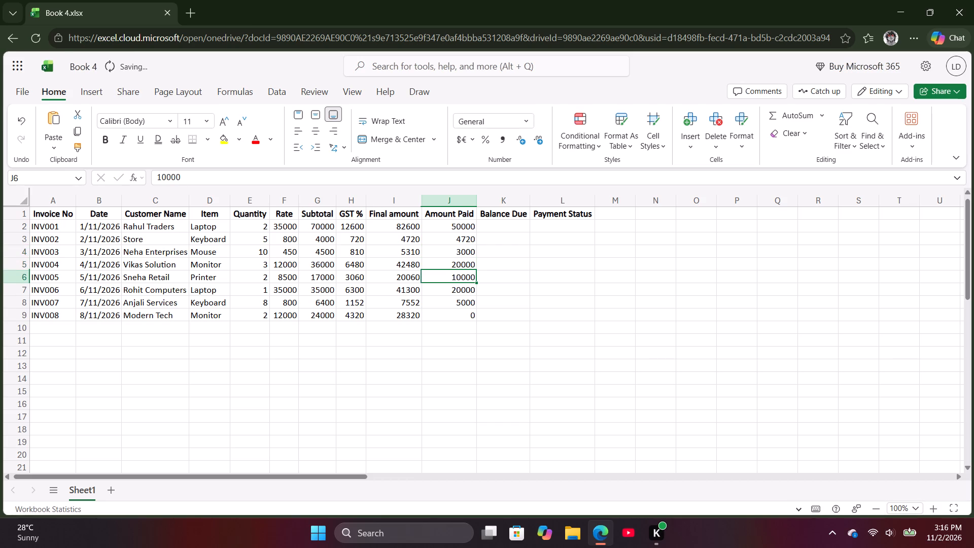
{"action": "key", "text": "Return"}
{"action": "key", "text": "Return"}
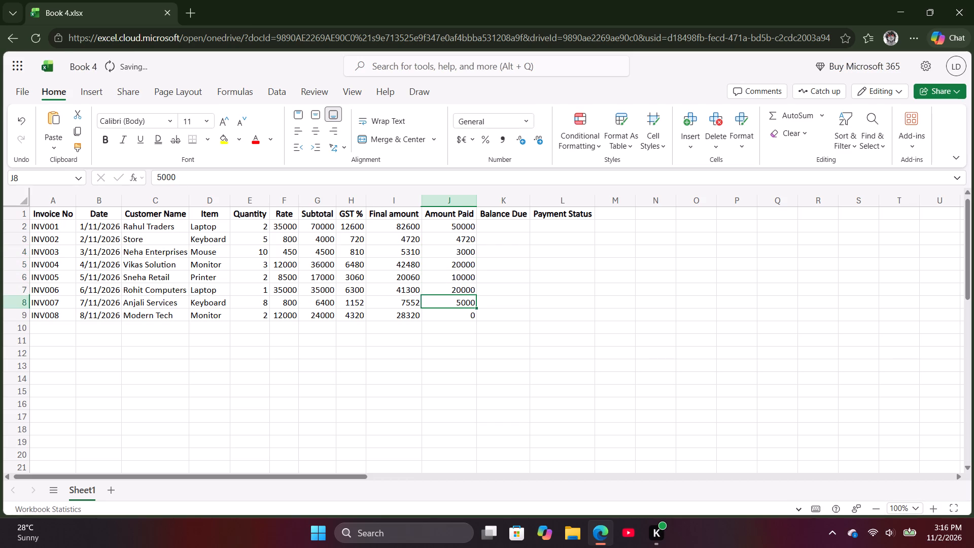
{"action": "key", "text": "Return"}
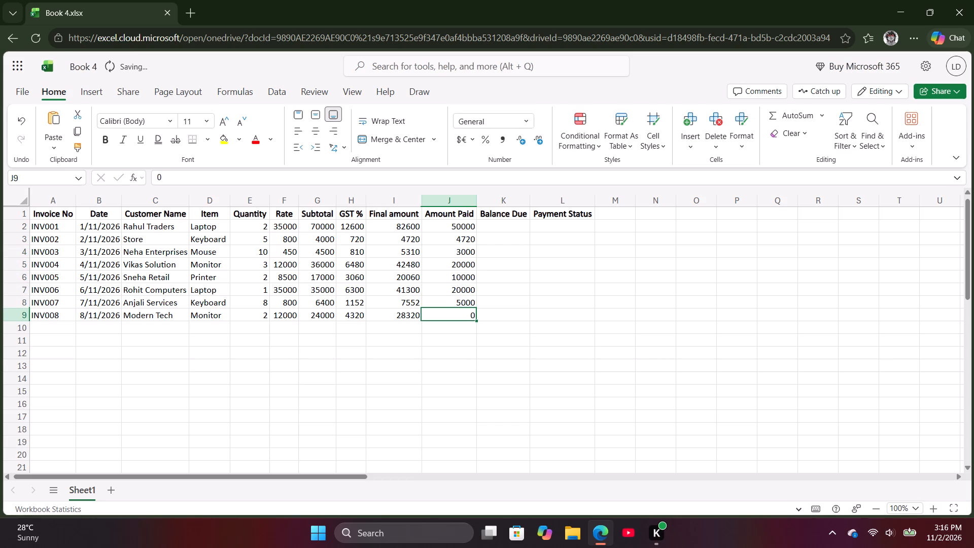
{"action": "key", "text": "Right"}
{"action": "key", "text": "Up"}
{"action": "key", "text": "Up"}
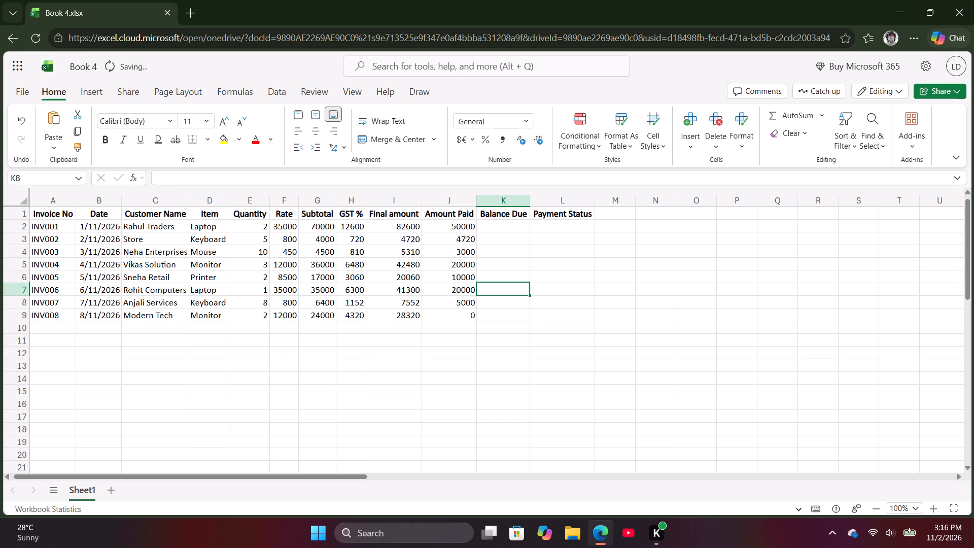
{"action": "key", "text": "Up"}
{"action": "key", "text": "Up"}
{"action": "key", "text": "Up"}
{"action": "key", "text": "Up"}
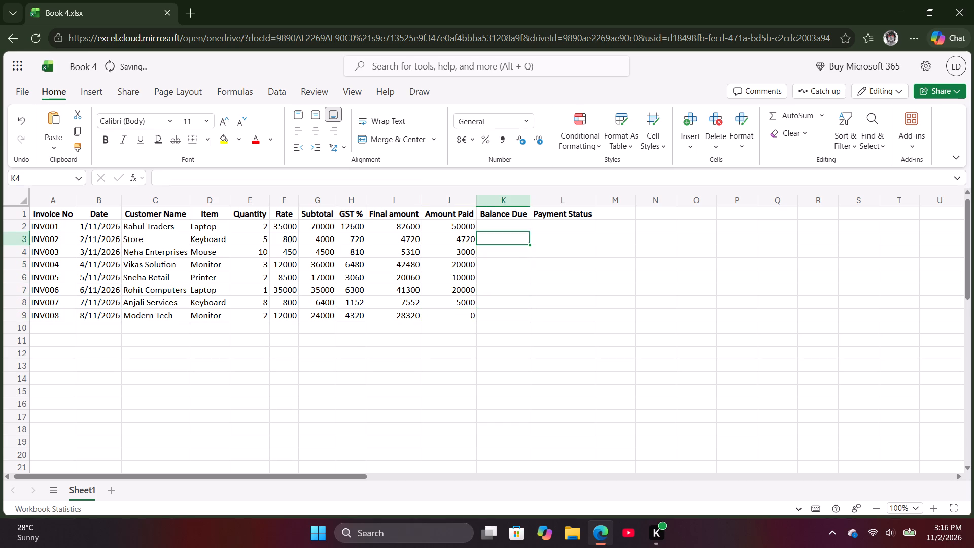
{"action": "key", "text": "Up"}
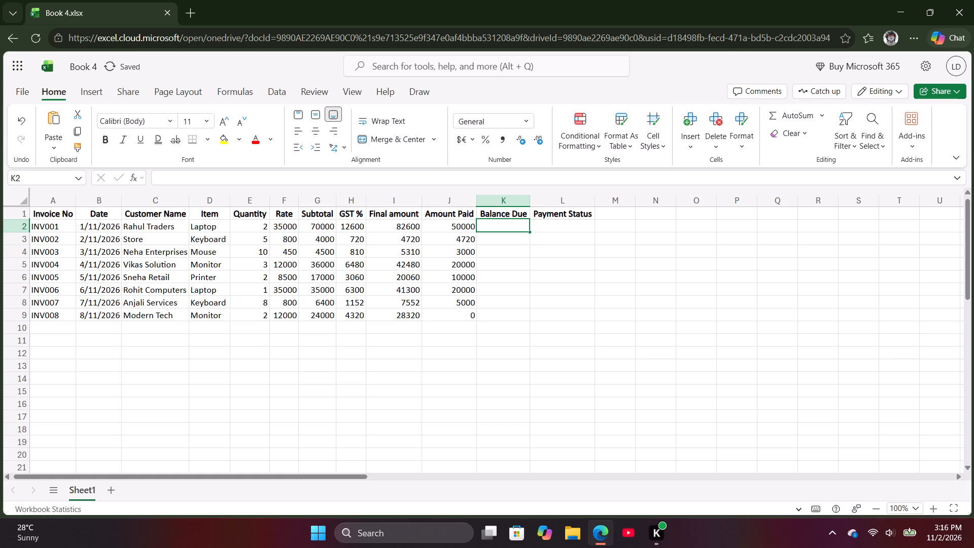
{"action": "key", "text": "i"}
{"action": "key", "text": "2"}
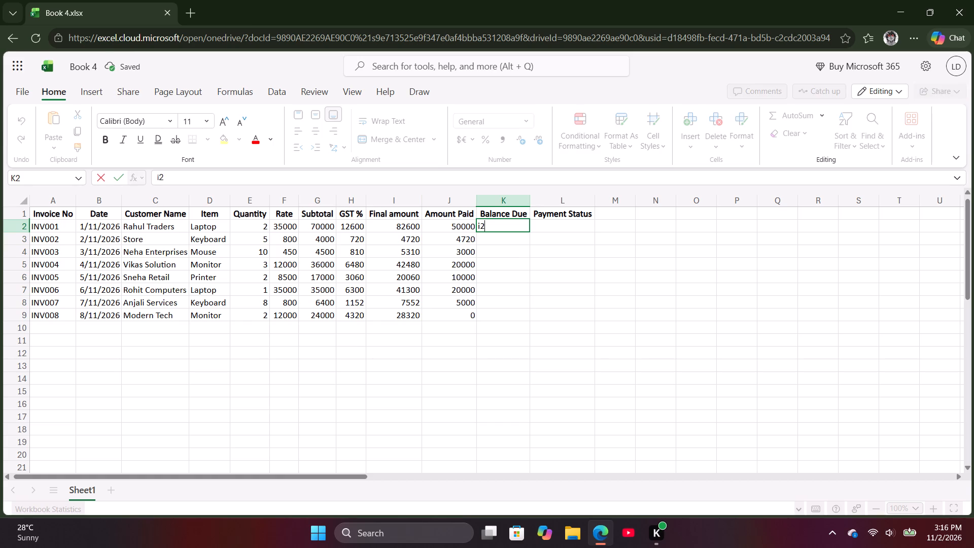
{"action": "key", "text": "BackSpace"}
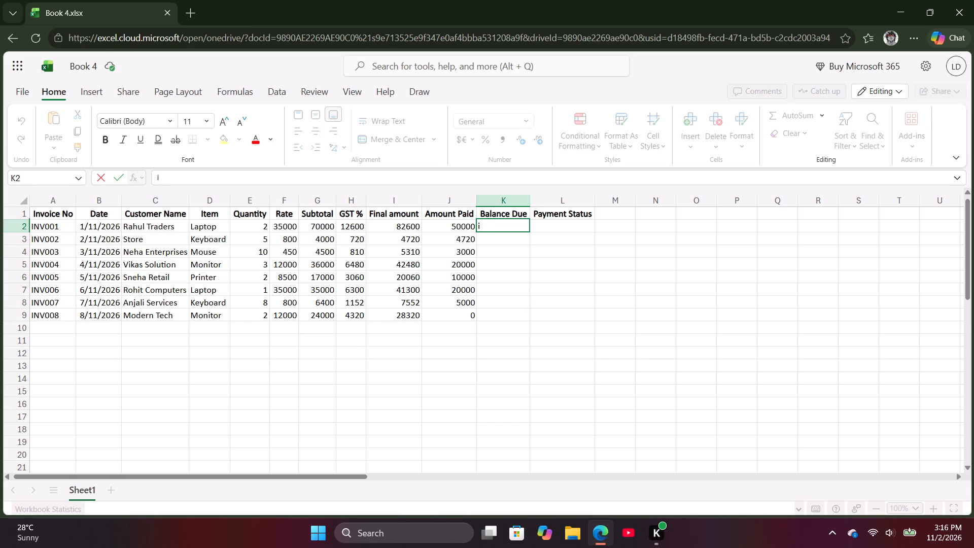
{"action": "key", "text": "BackSpace"}
{"action": "type", "text": "=i"}
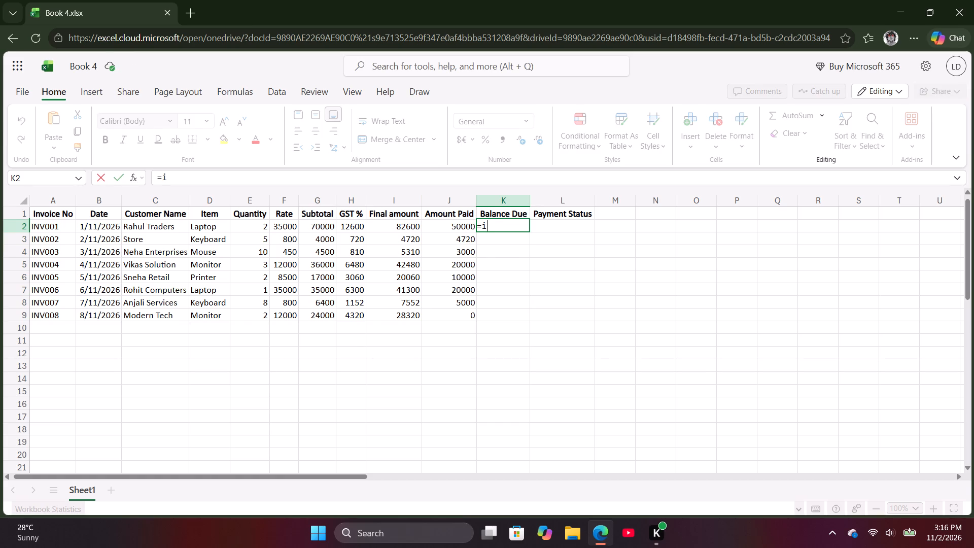
{"action": "key", "text": "2"}
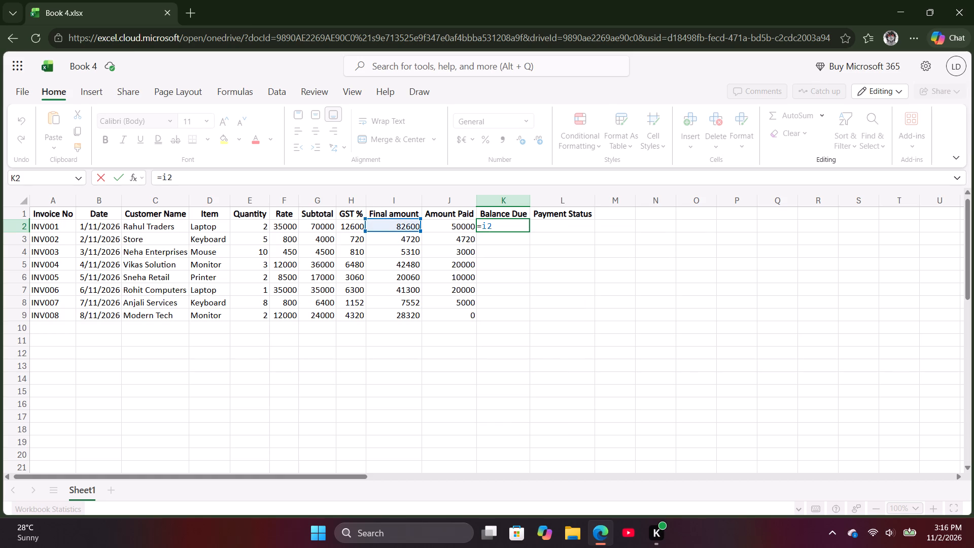
{"action": "key", "text": "minus"}
{"action": "key", "text": "j"}
{"action": "key", "text": "2"}
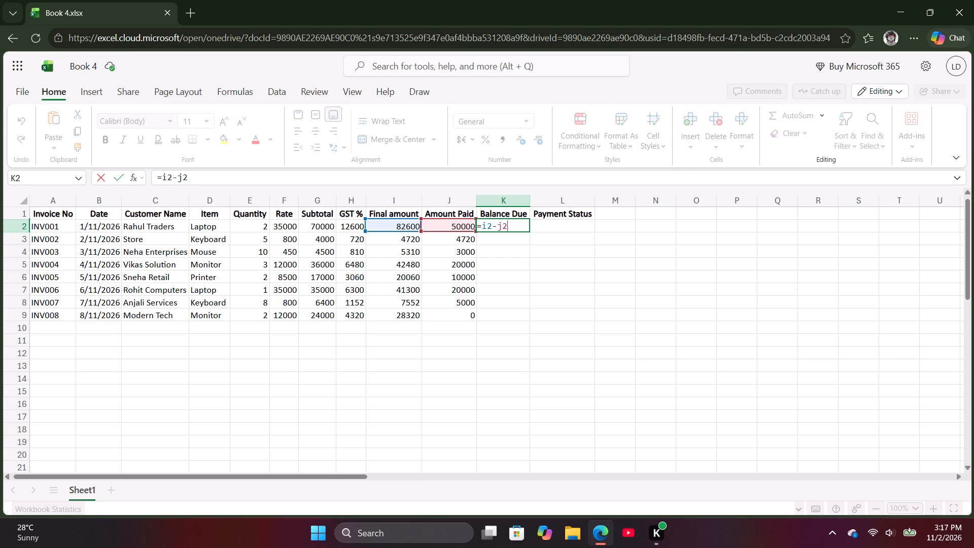
{"action": "key", "text": "Return"}
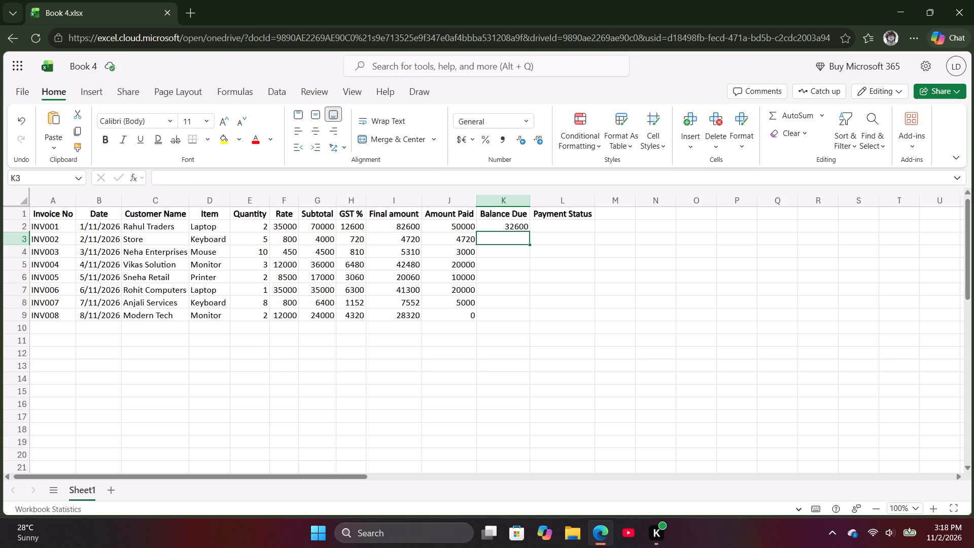
Fill the Balance Due formula from K2 down to K9 for the remaining invoices.
{"action": "left_click", "coordinate": [522, 228]}
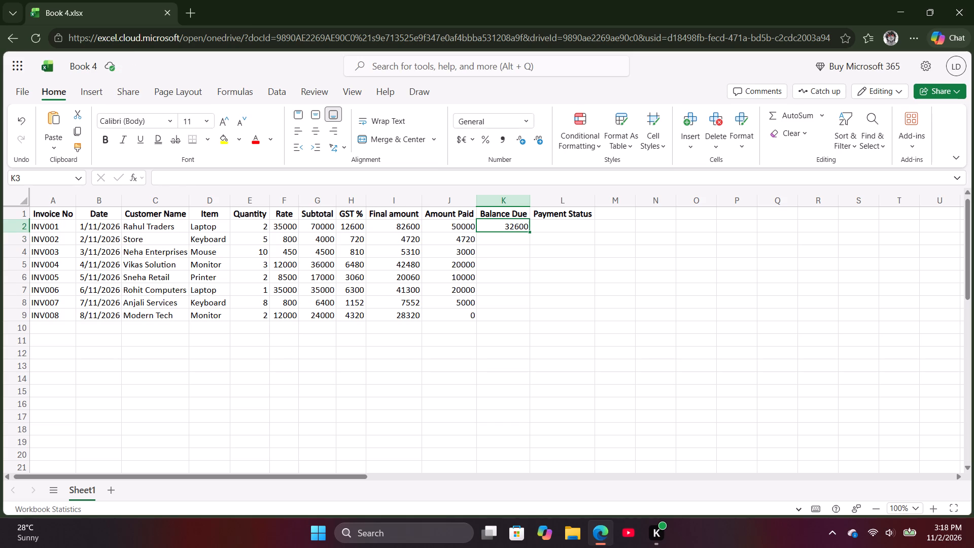
{"action": "left_click_drag", "start_coordinate": [529, 231], "coordinate": [535, 252]}
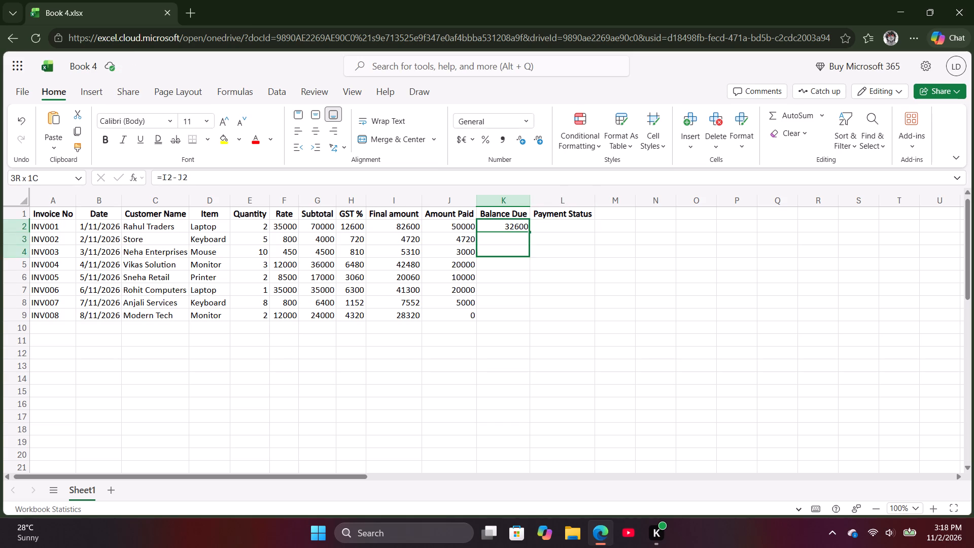
{"action": "left_click_drag", "start_coordinate": [535, 252], "coordinate": [531, 309]}
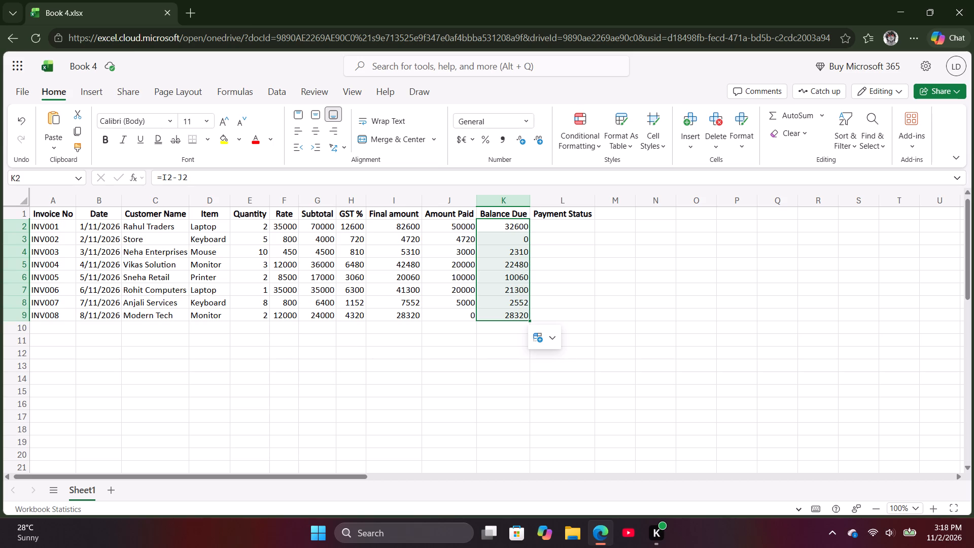
Write the nested Payment Status formula in L2 as =IF((k2=0,"Paid",if(j2=0,"Unpaid" for INV001.
{"action": "left_click", "coordinate": [562, 228]}
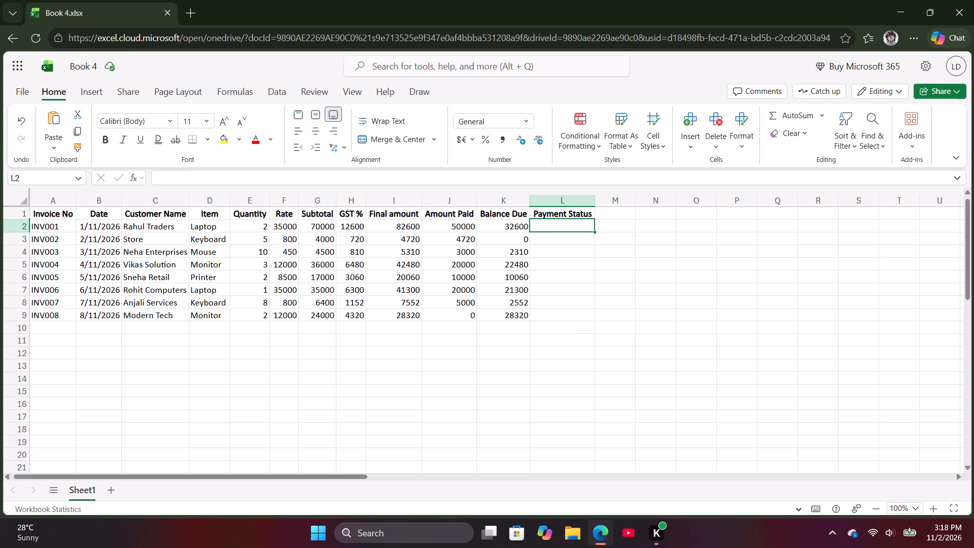
{"action": "type", "text": "=if"}
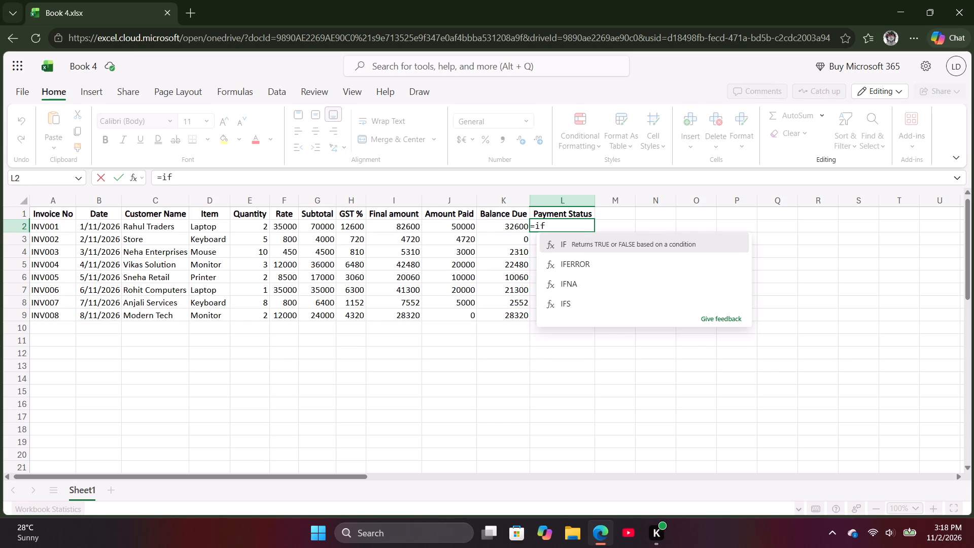
{"action": "key", "text": "Return"}
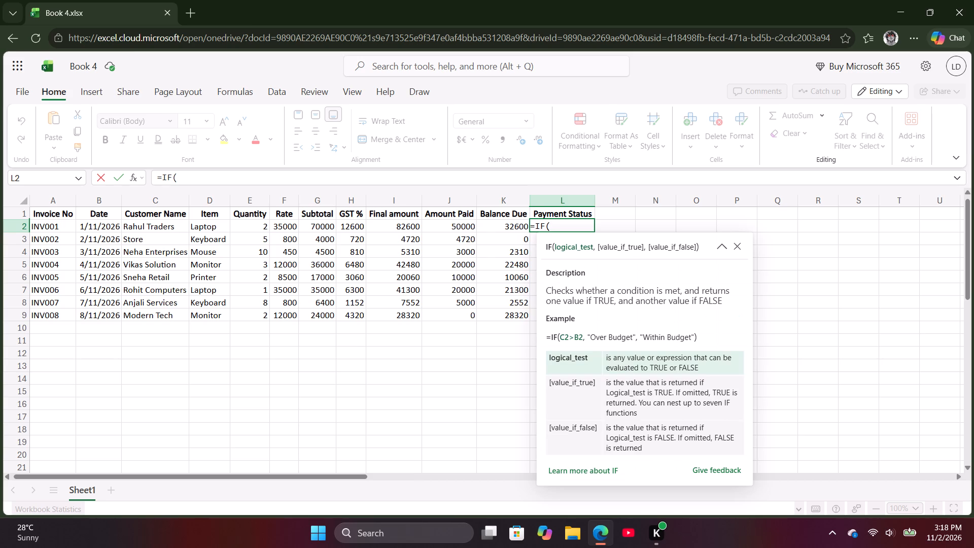
{"action": "key", "text": "shift+parenleft"}
{"action": "type", "text": "k2"}
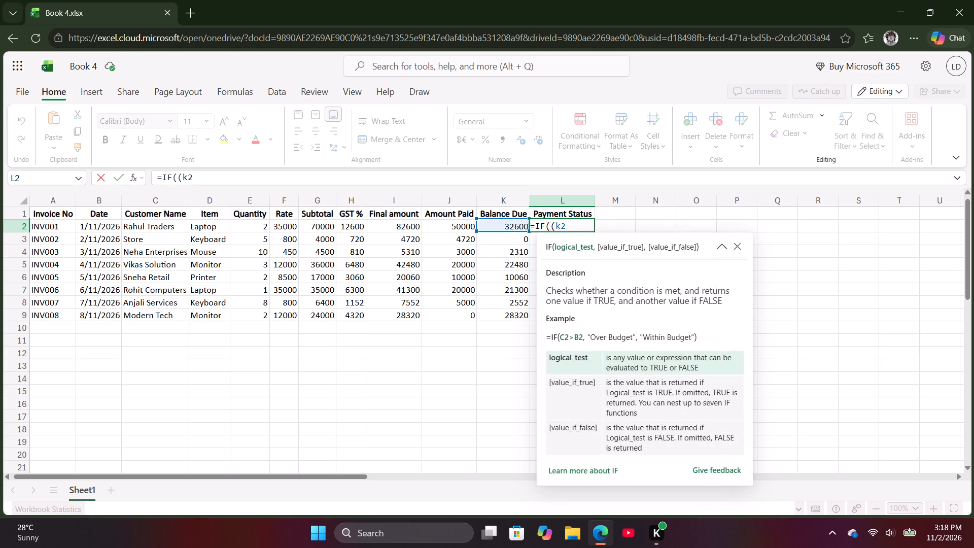
{"action": "key", "text": "equal"}
{"action": "key", "text": "0"}
{"action": "key", "text": "comma"}
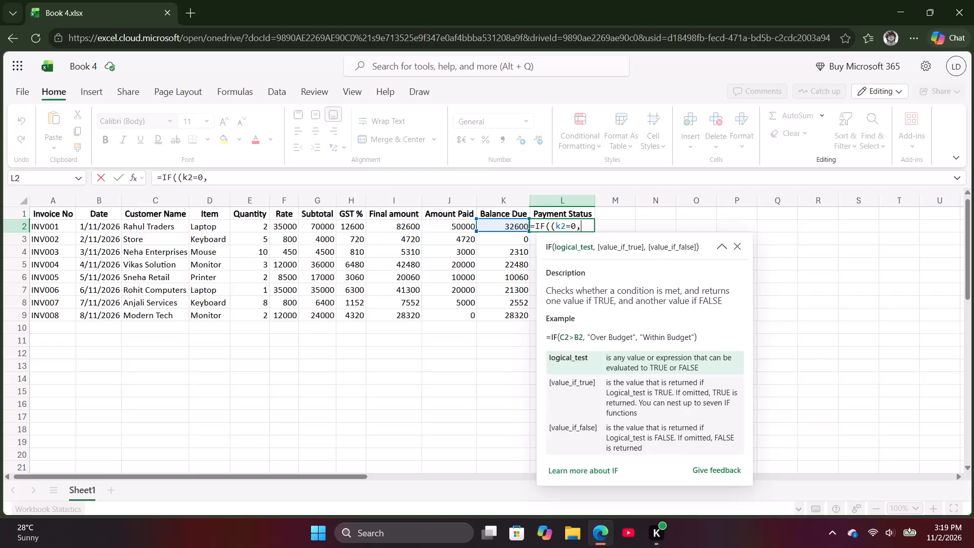
{"action": "key", "text": "shift+quotedbl"}
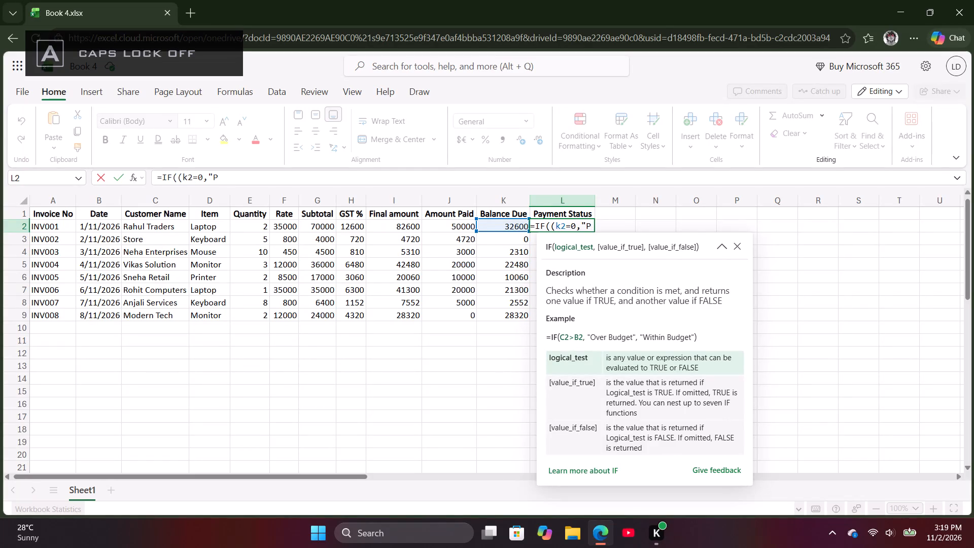
{"action": "type", "text": "aid"}
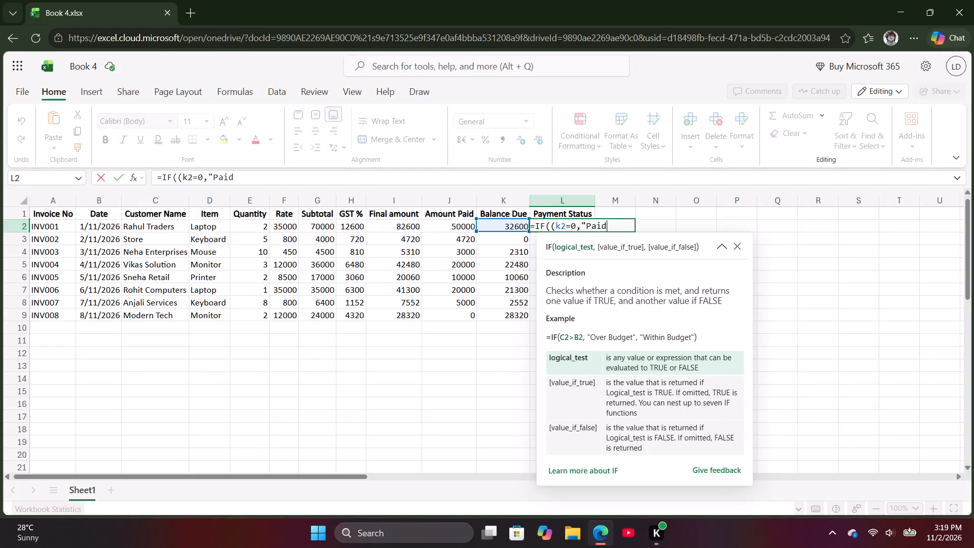
{"action": "key", "text": "shift+quotedbl"}
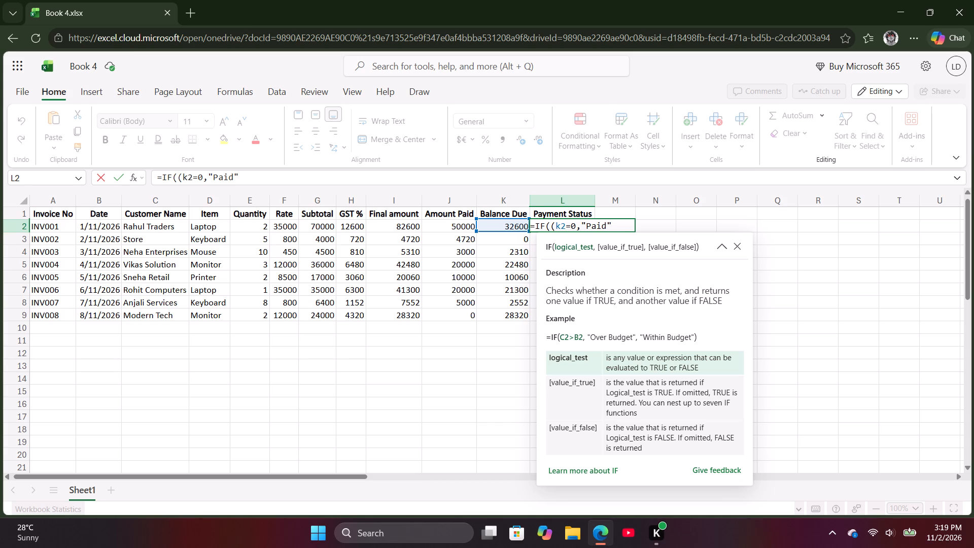
{"action": "key", "text": "comma"}
{"action": "type", "text": "if"}
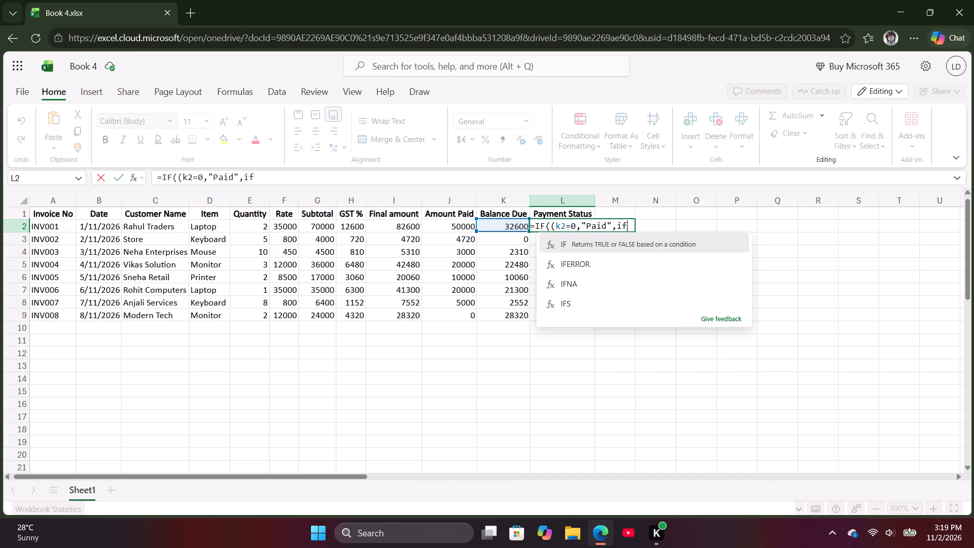
{"action": "key", "text": "shift+parenleft"}
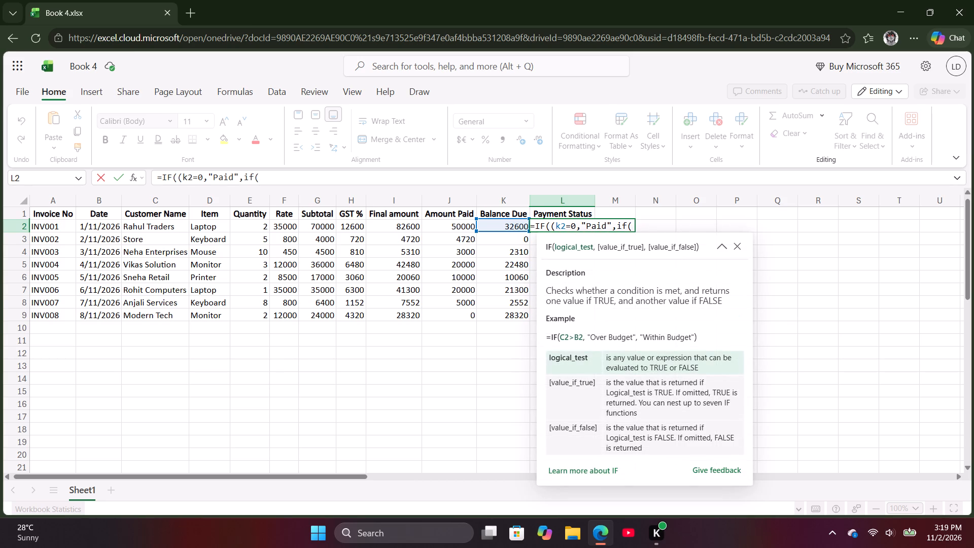
{"action": "key", "text": "j"}
{"action": "key", "text": "2"}
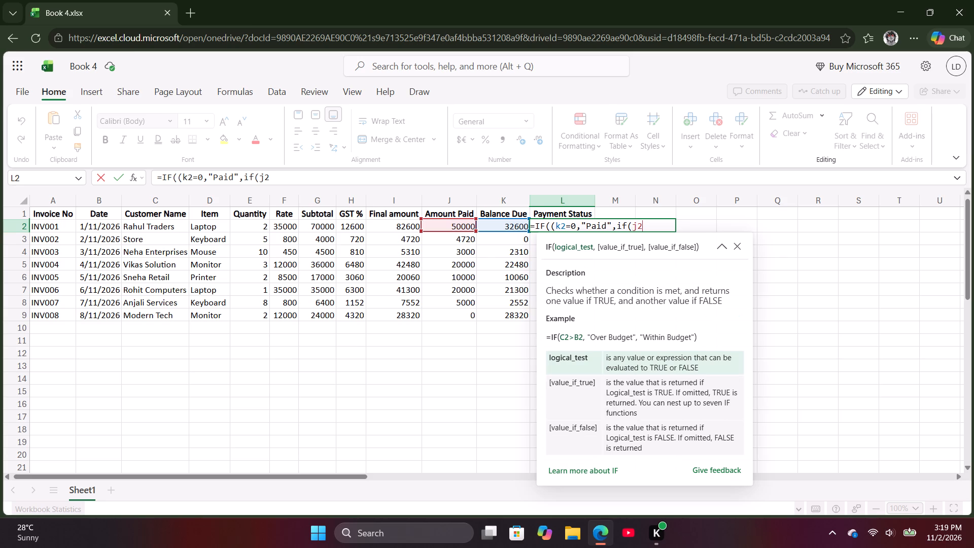
{"action": "key", "text": "equal"}
{"action": "key", "text": "0"}
{"action": "key", "text": "comma"}
{"action": "key", "text": "shift+quotedbl"}
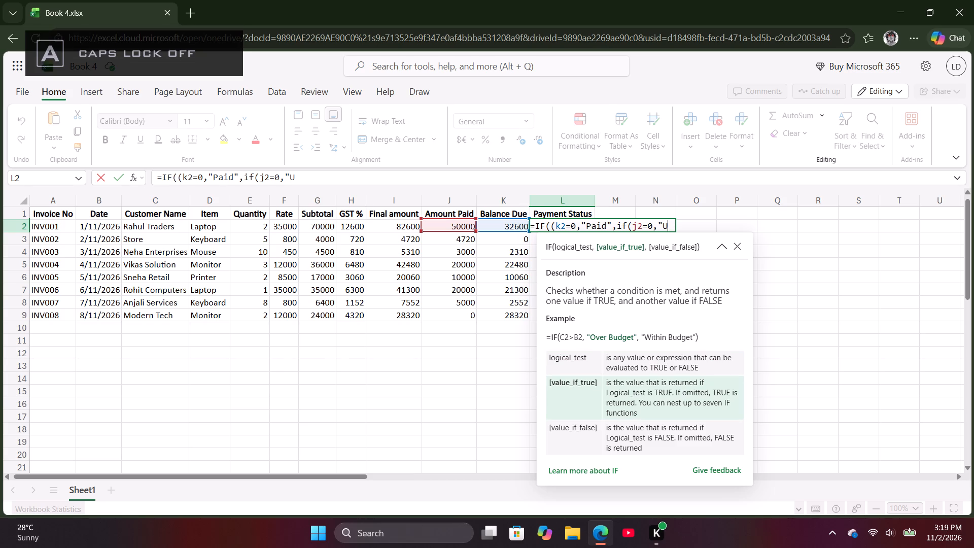
{"action": "type", "text": "npaid"}
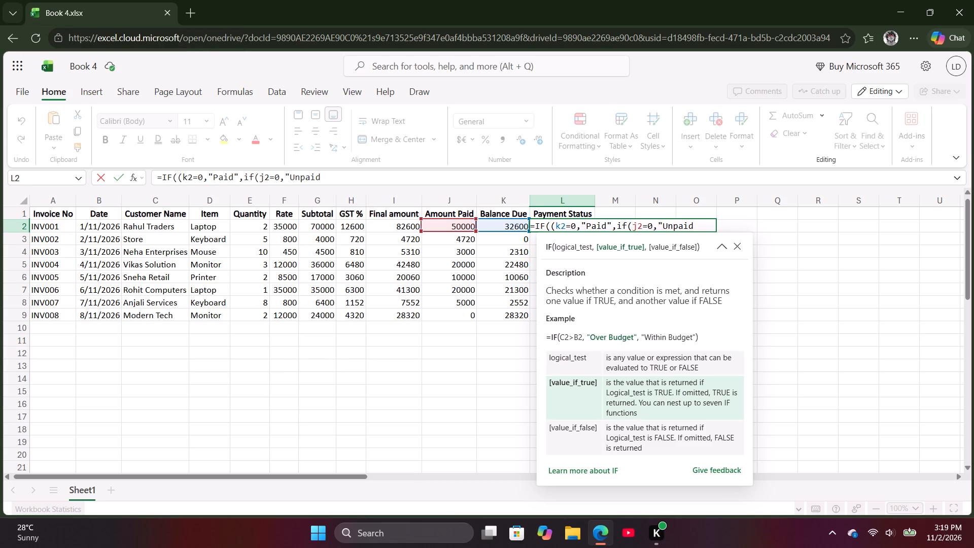
{"action": "key", "text": "shift+quotedbl"}
Complete the nested Payment Status formula in L2 with "Partially Paid" as the final value and two closing parentheses.
{"action": "key", "text": "comma"}
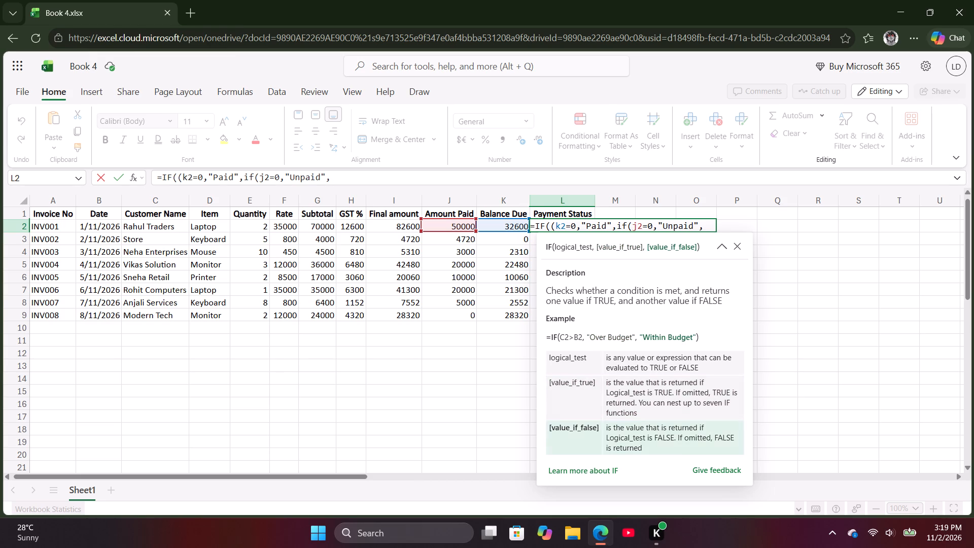
{"action": "key", "text": "shift+quotedbl"}
{"action": "type", "text": "par"}
{"action": "key", "text": "BackSpace"}
{"action": "key", "text": "BackSpace"}
{"action": "key", "text": "BackSpace"}
{"action": "key", "text": "p"}
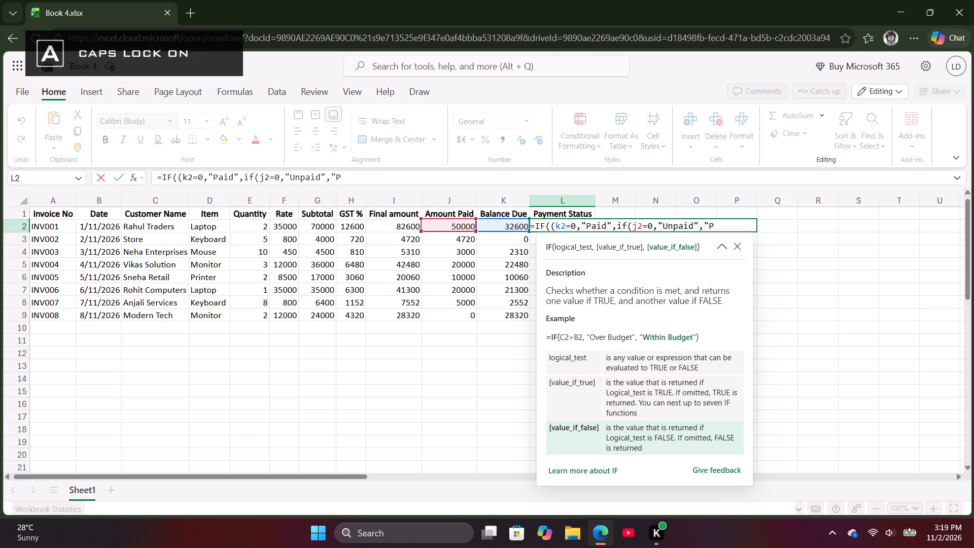
{"action": "type", "text": "ar"}
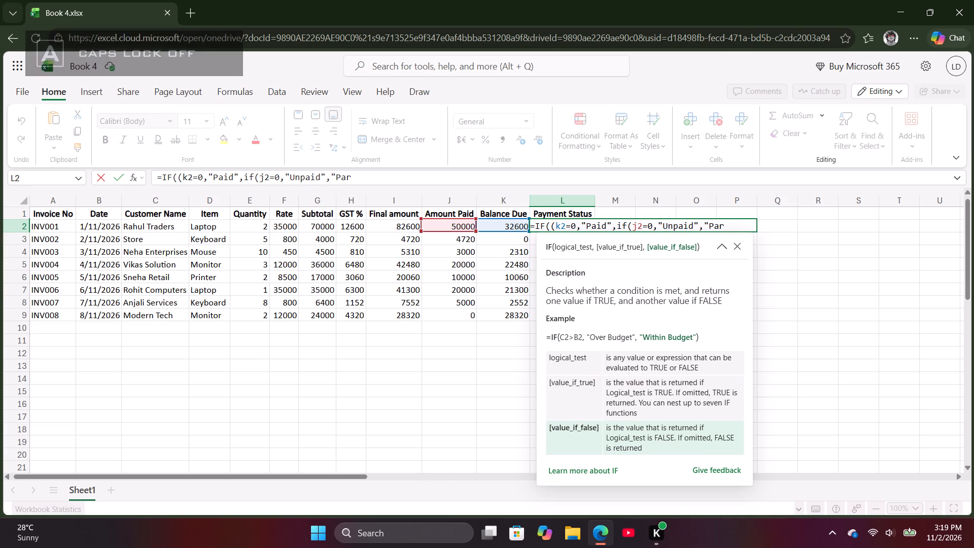
{"action": "key", "text": "t"}
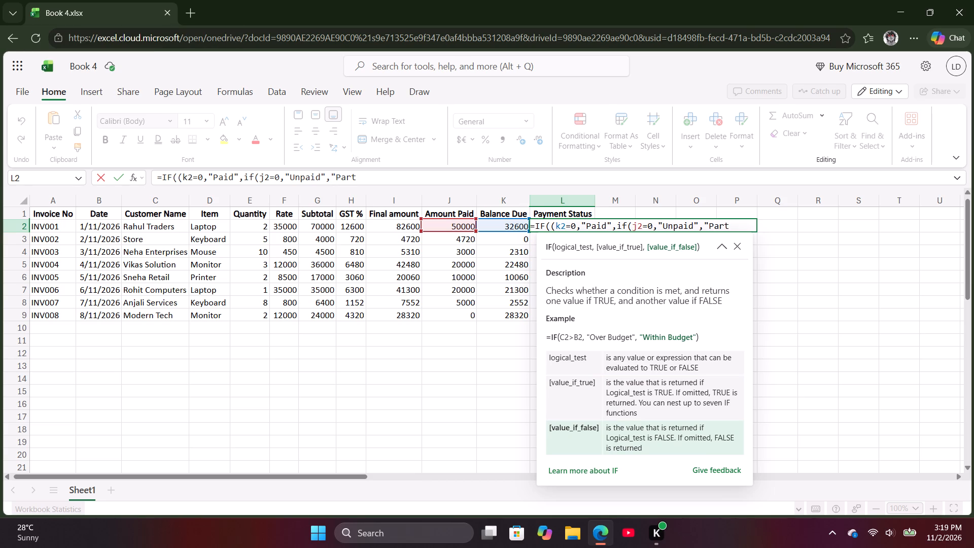
{"action": "type", "text": "ially"}
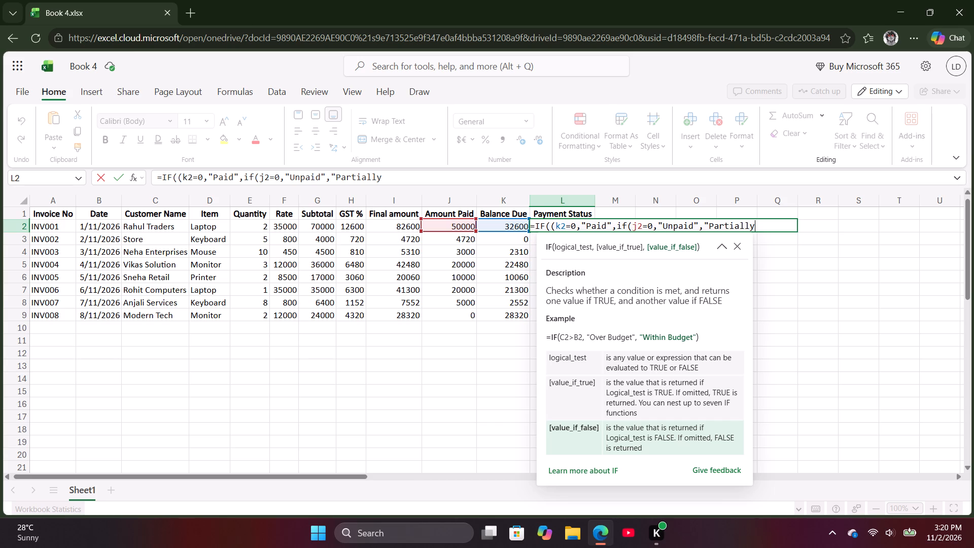
{"action": "key", "text": "space"}
{"action": "type", "text": "aid"}
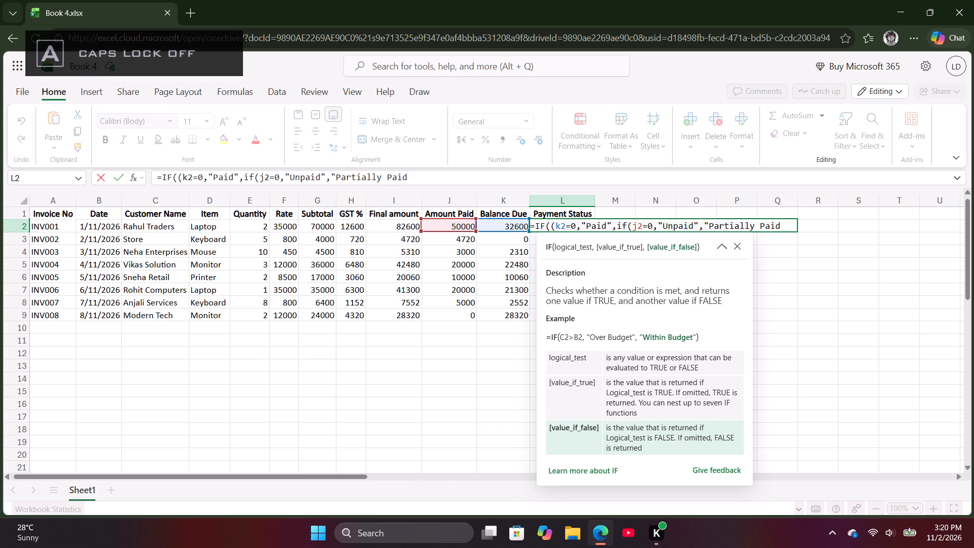
{"action": "key", "text": "shift+quotedbl"}
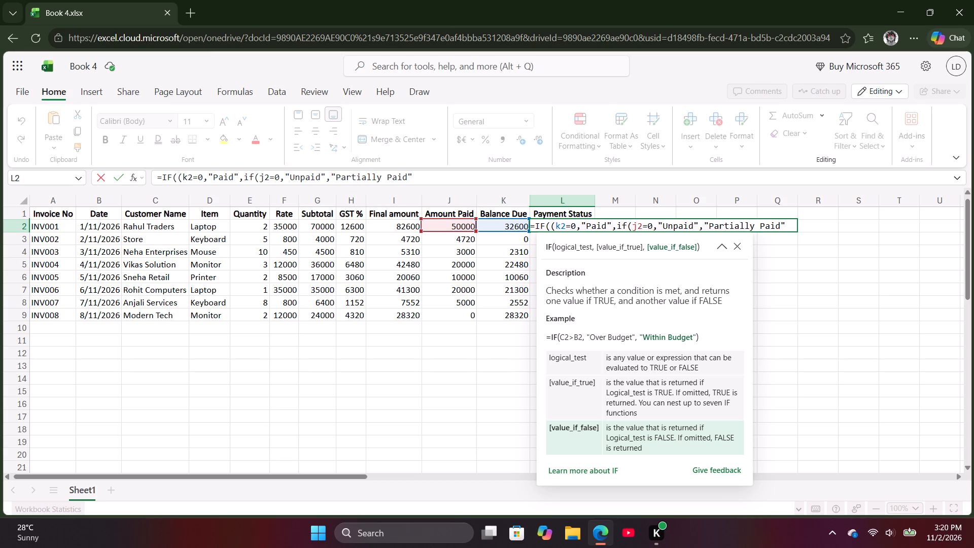
{"action": "type", "text": "))"}
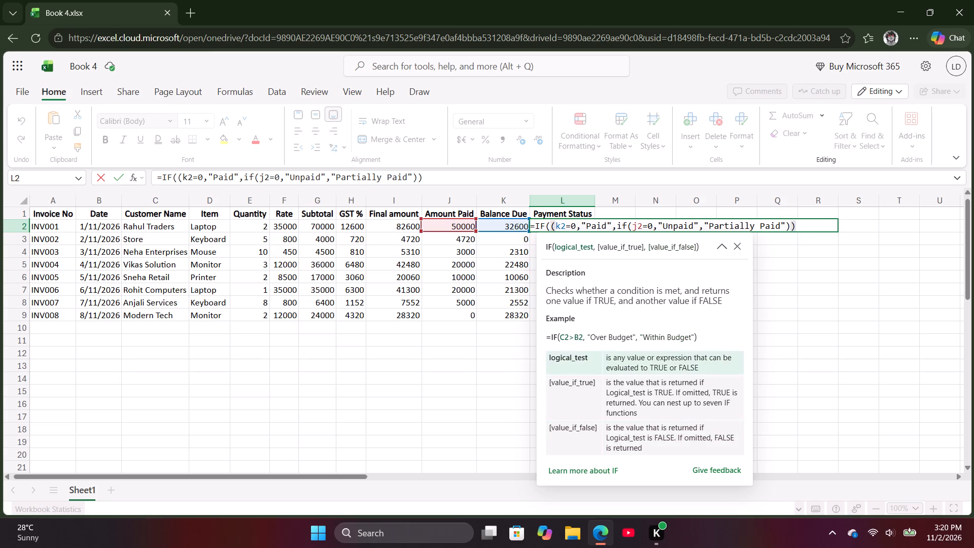
{"action": "key", "text": "Return"}
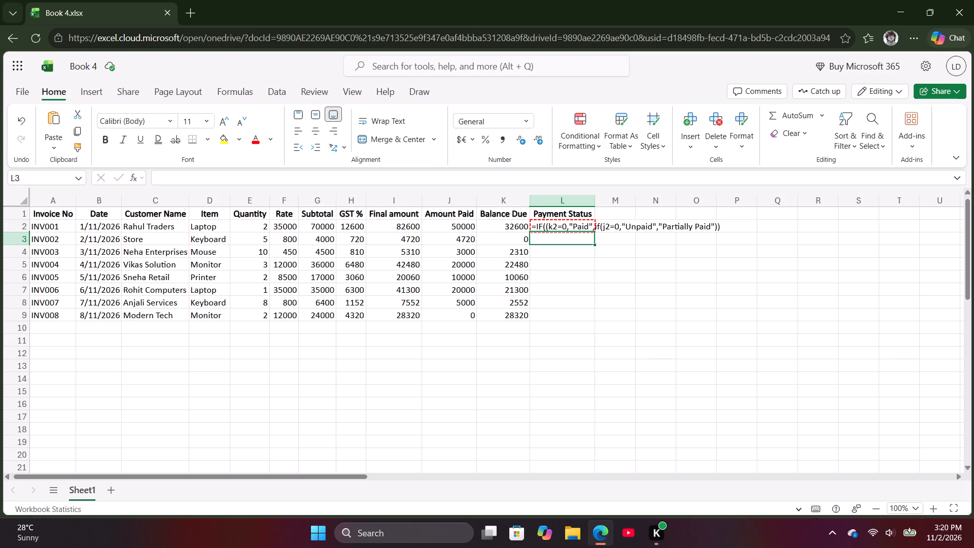
Correct the L2 formula to =IF(k2=0,"Paid",IF(j2=0,"Unpaid","Partially Paid")) by removing the extra opening parenthesis and capitalising the inner IF.
{"action": "left_click", "coordinate": [576, 226]}
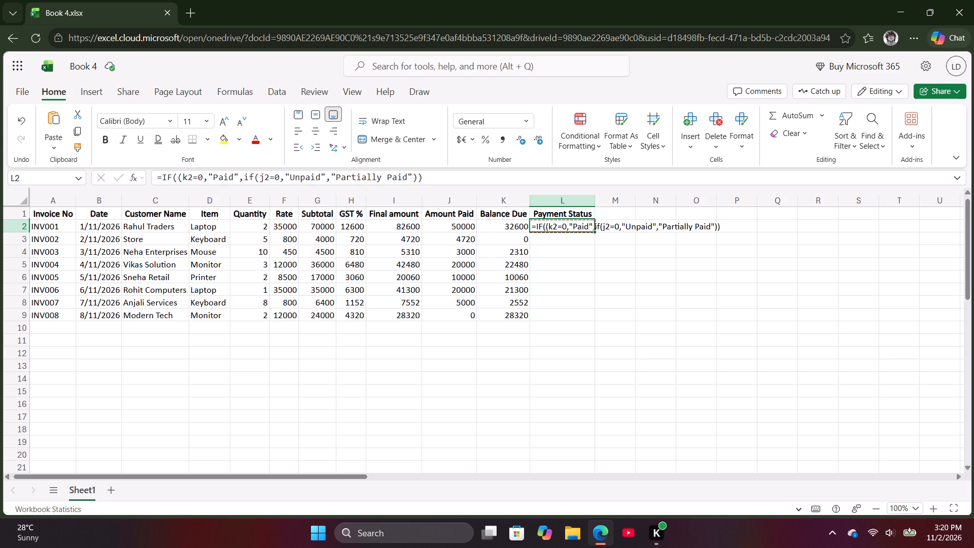
{"action": "left_click", "coordinate": [186, 177]}
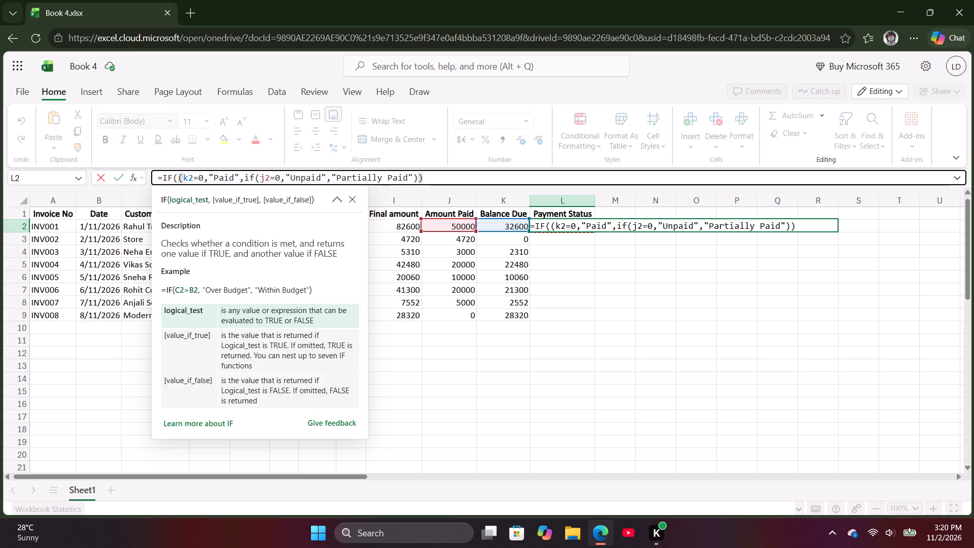
{"action": "left_click", "coordinate": [178, 180]}
{"action": "key", "text": "BackSpace"}
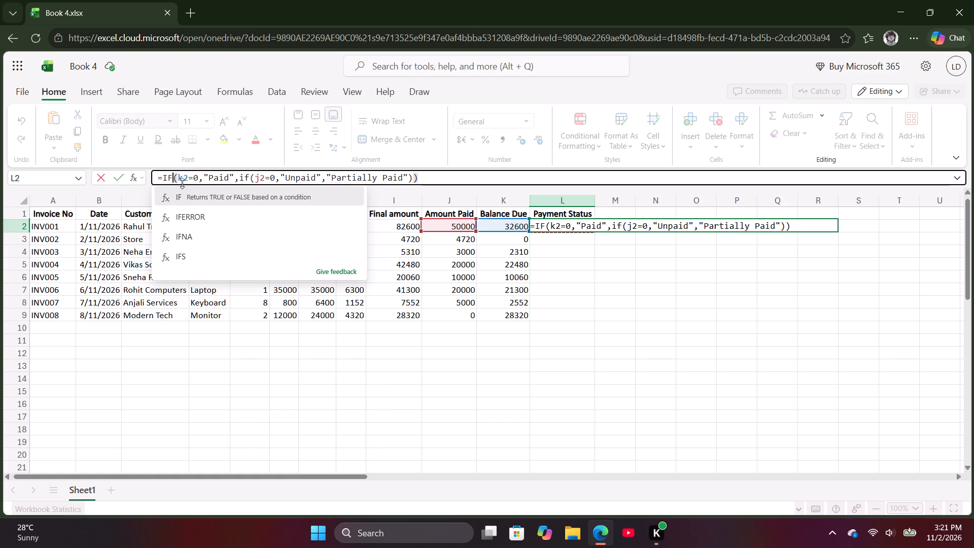
{"action": "left_click", "coordinate": [221, 181]}
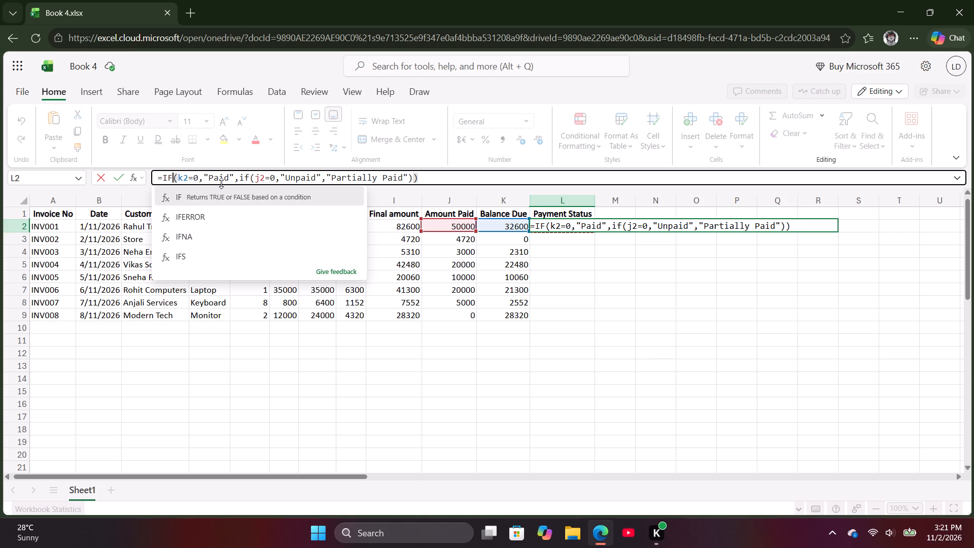
{"action": "left_click", "coordinate": [237, 178]}
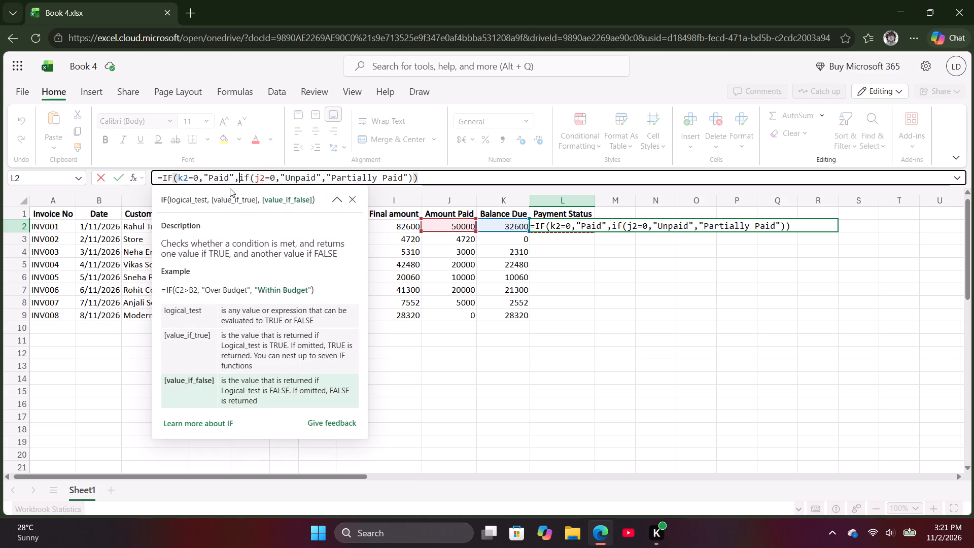
{"action": "left_click", "coordinate": [247, 178]}
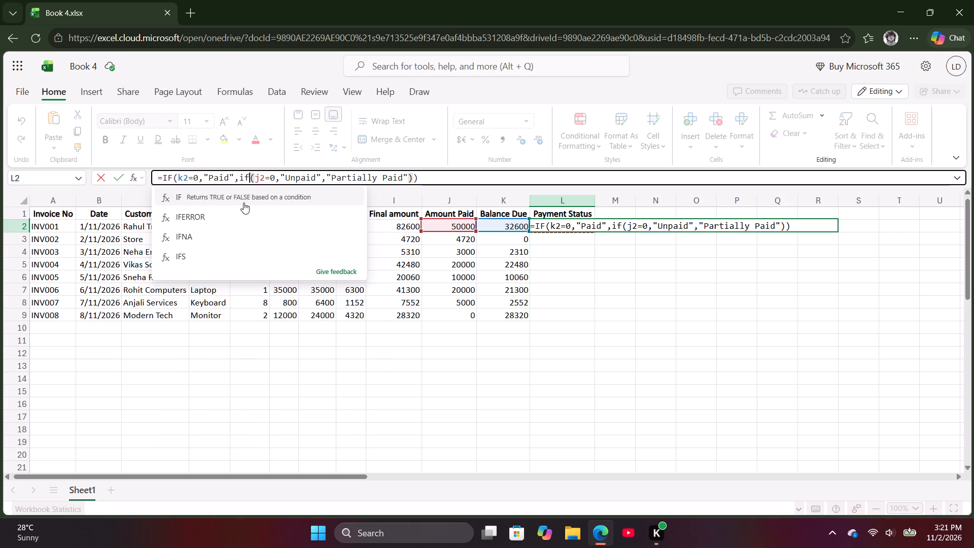
{"action": "key", "text": "BackSpace"}
{"action": "key", "text": "BackSpace"}
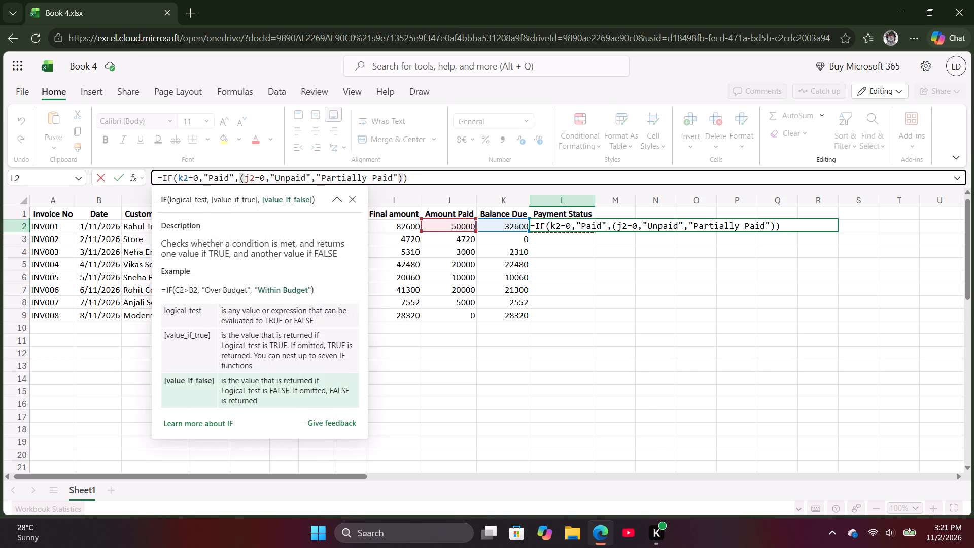
{"action": "type", "text": "IF"}
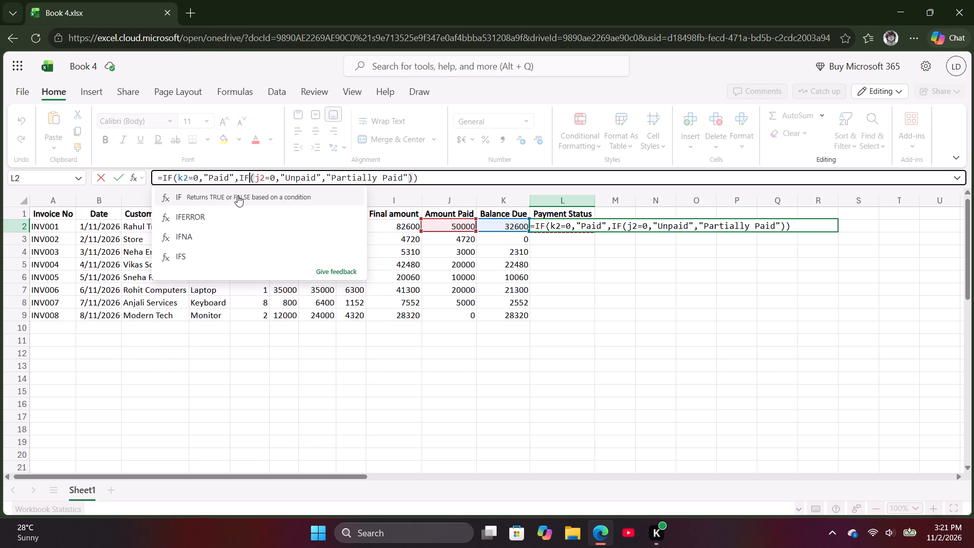
{"action": "left_click", "coordinate": [237, 195]}
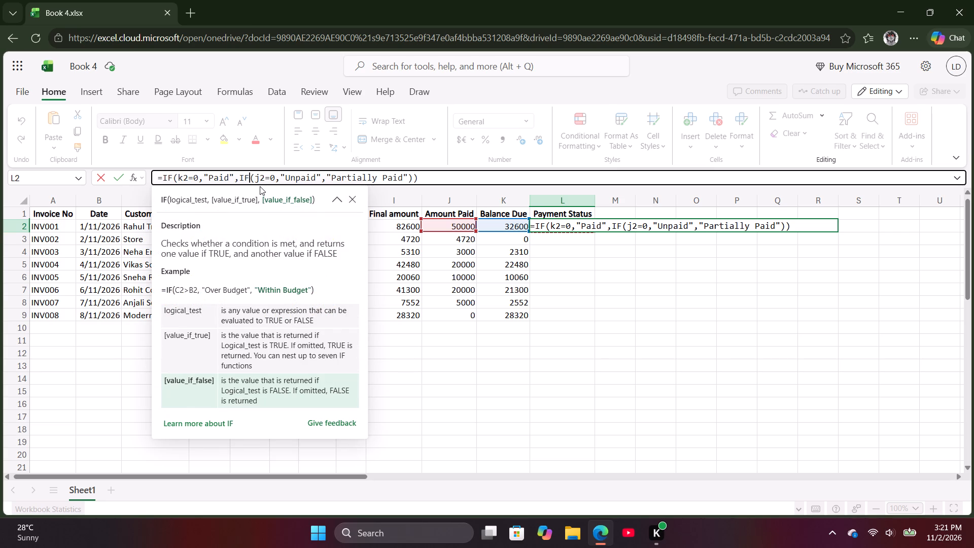
{"action": "left_click", "coordinate": [262, 179]}
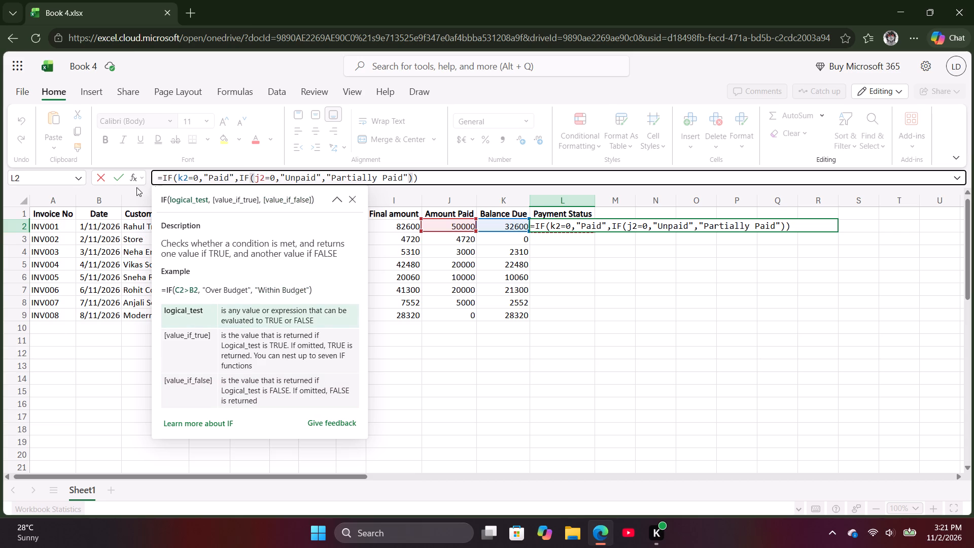
{"action": "left_click", "coordinate": [120, 179]}
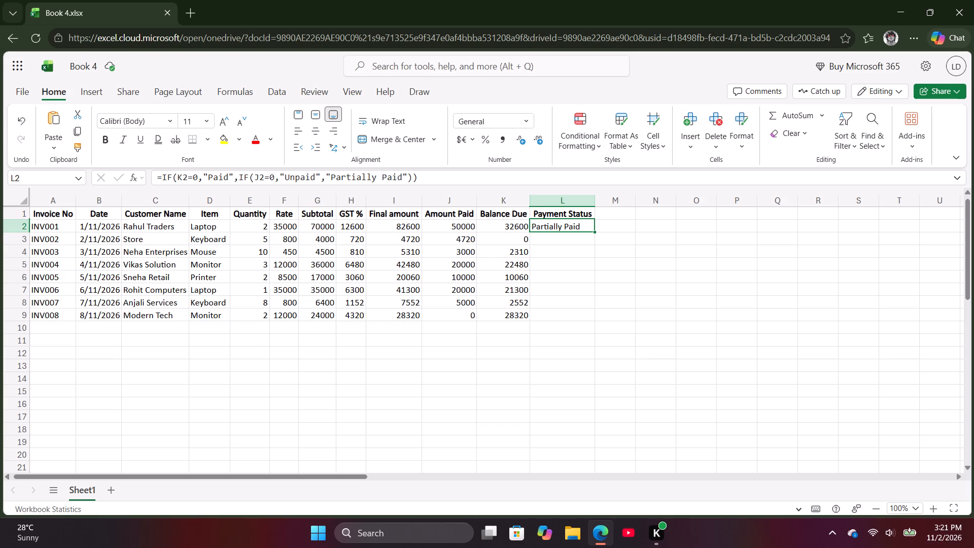
Fill the Payment Status formula from L2 down to L9 for the remaining invoices.
{"action": "left_click_drag", "start_coordinate": [596, 233], "coordinate": [593, 319]}
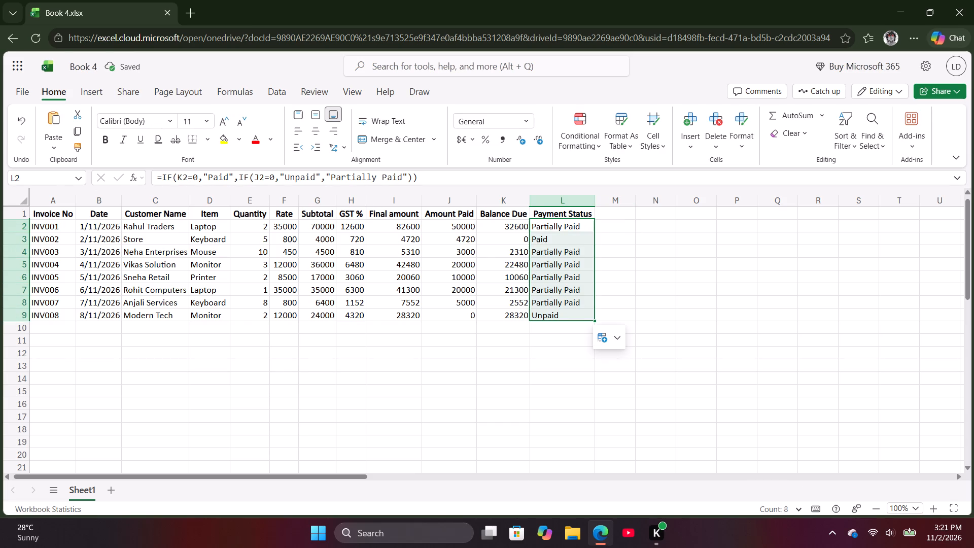
{"action": "left_click", "coordinate": [459, 390]}
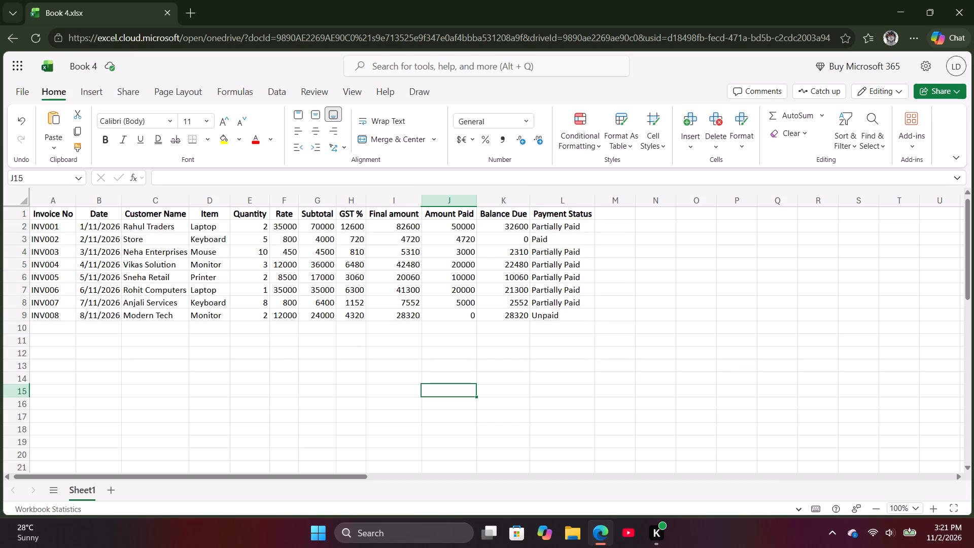
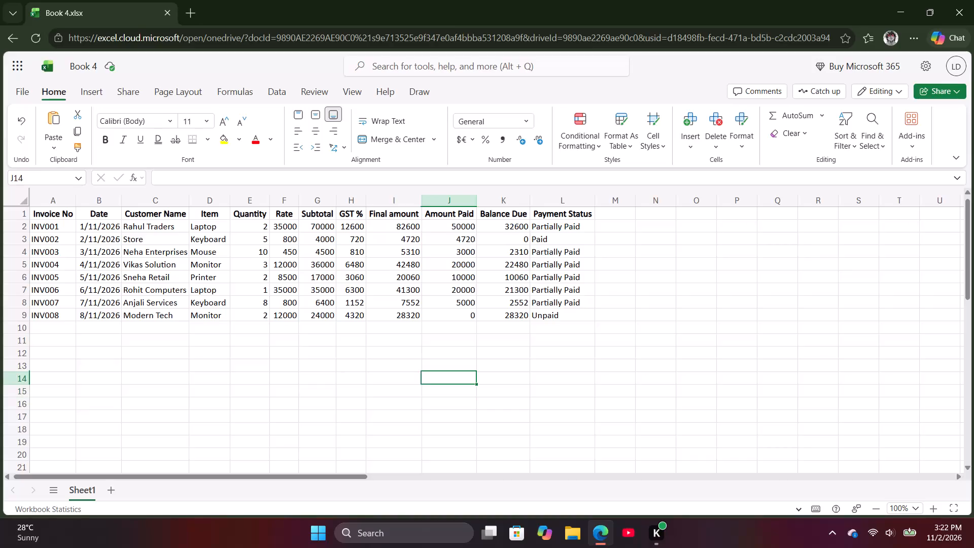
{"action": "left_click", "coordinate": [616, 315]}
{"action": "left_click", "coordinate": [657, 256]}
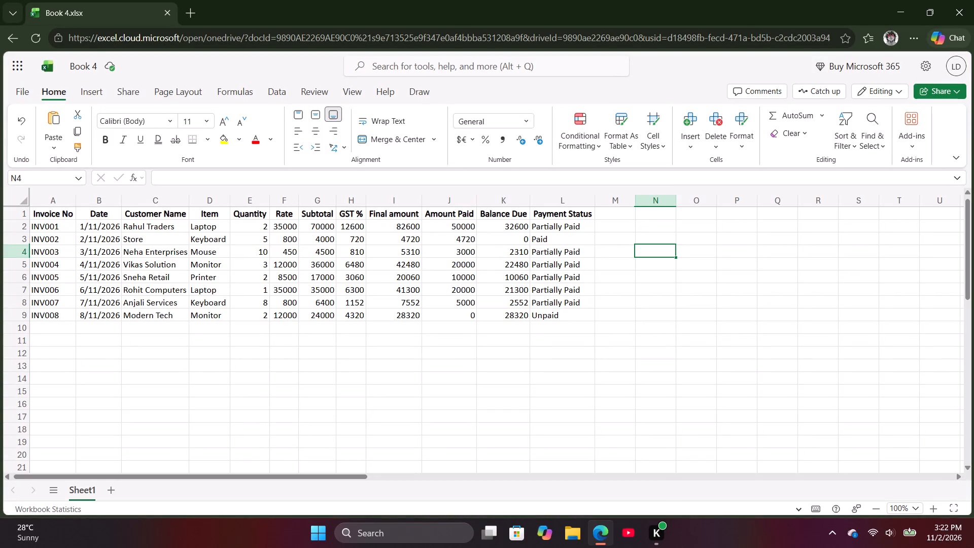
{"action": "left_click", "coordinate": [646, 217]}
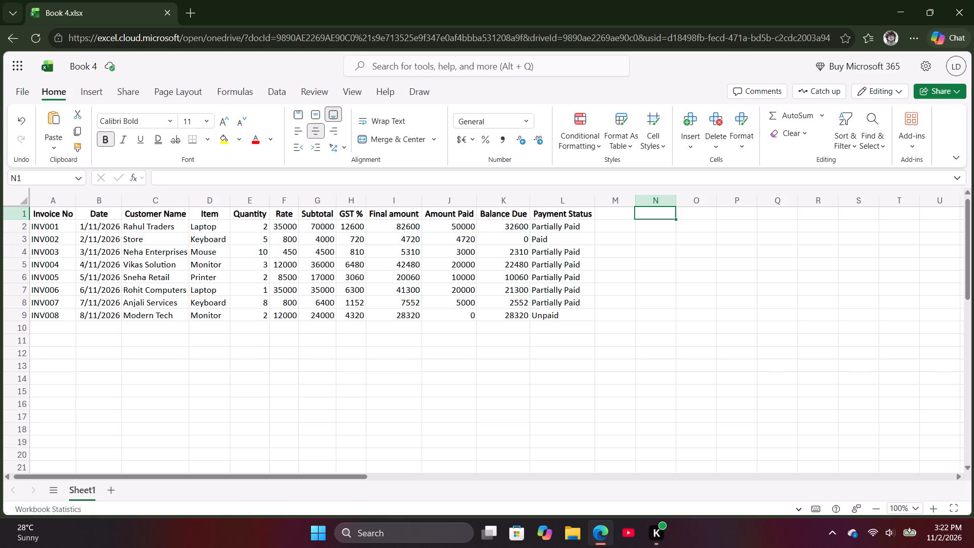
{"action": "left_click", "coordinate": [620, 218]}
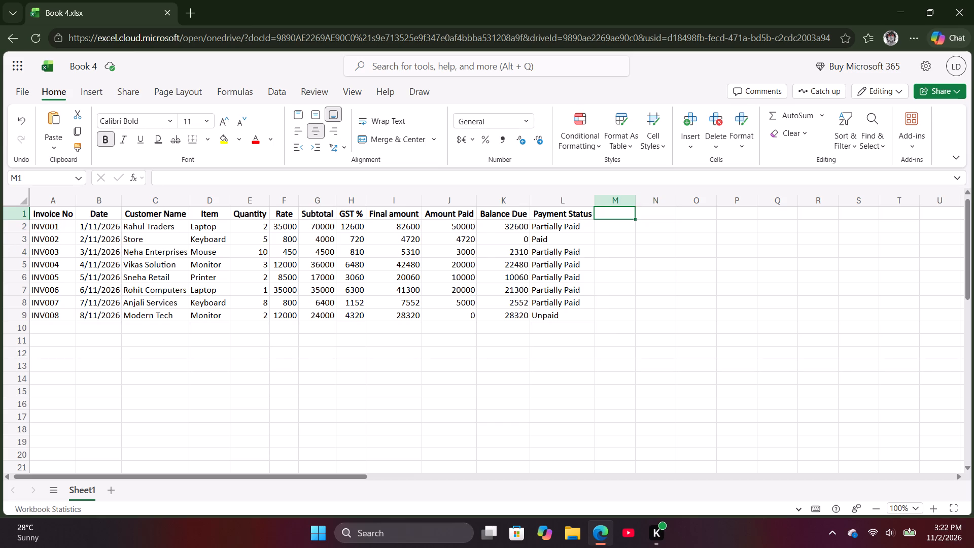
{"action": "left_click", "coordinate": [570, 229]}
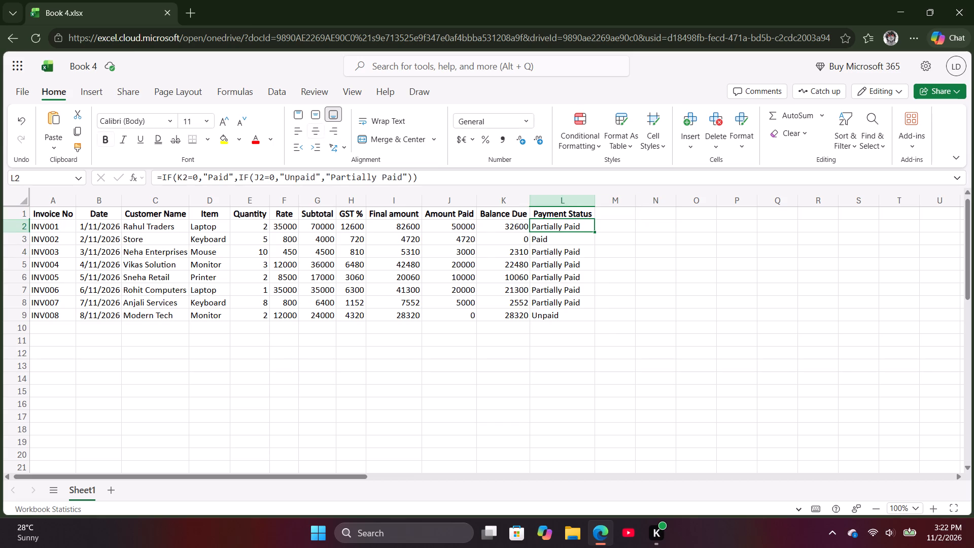
AutoFit the widths of the Balance Due and Amount Paid columns.
{"action": "double_click", "coordinate": [530, 204]}
{"action": "double_click", "coordinate": [476, 203]}
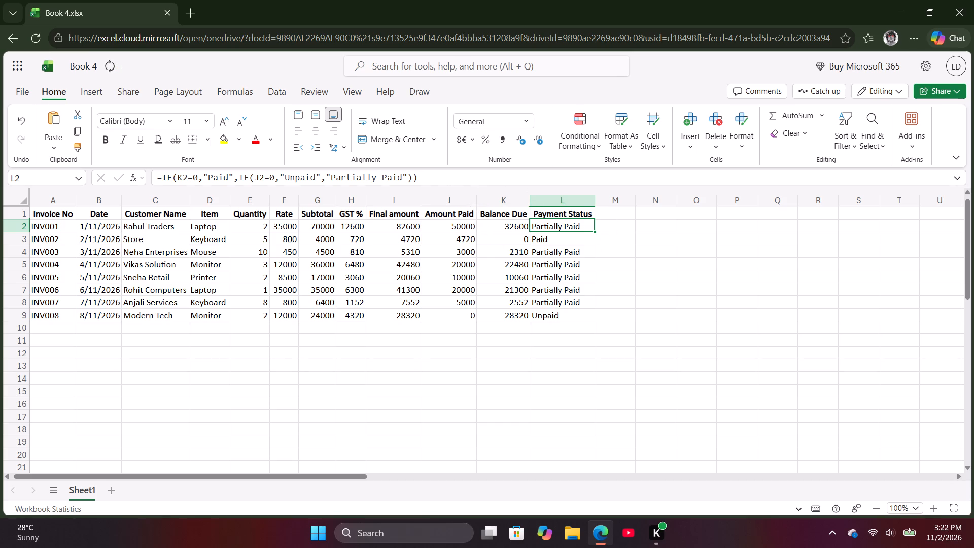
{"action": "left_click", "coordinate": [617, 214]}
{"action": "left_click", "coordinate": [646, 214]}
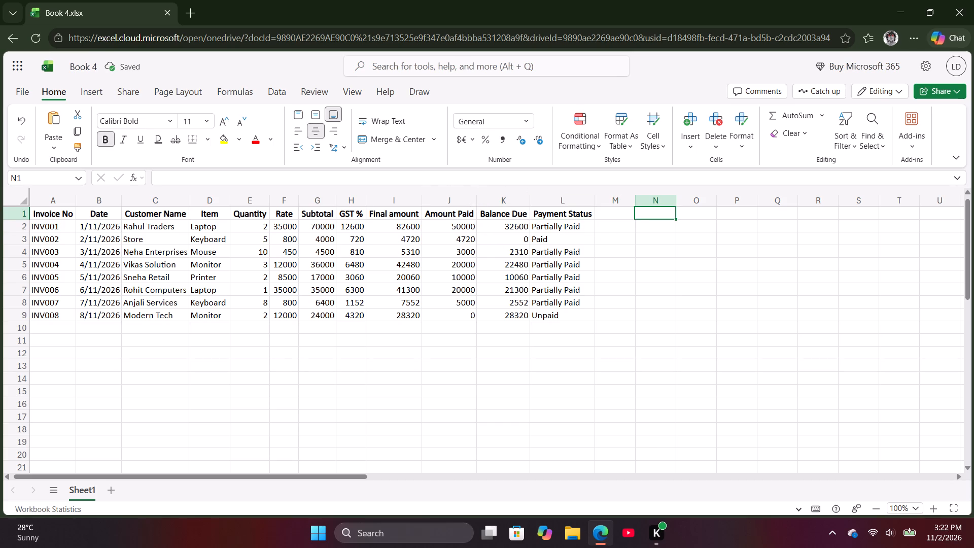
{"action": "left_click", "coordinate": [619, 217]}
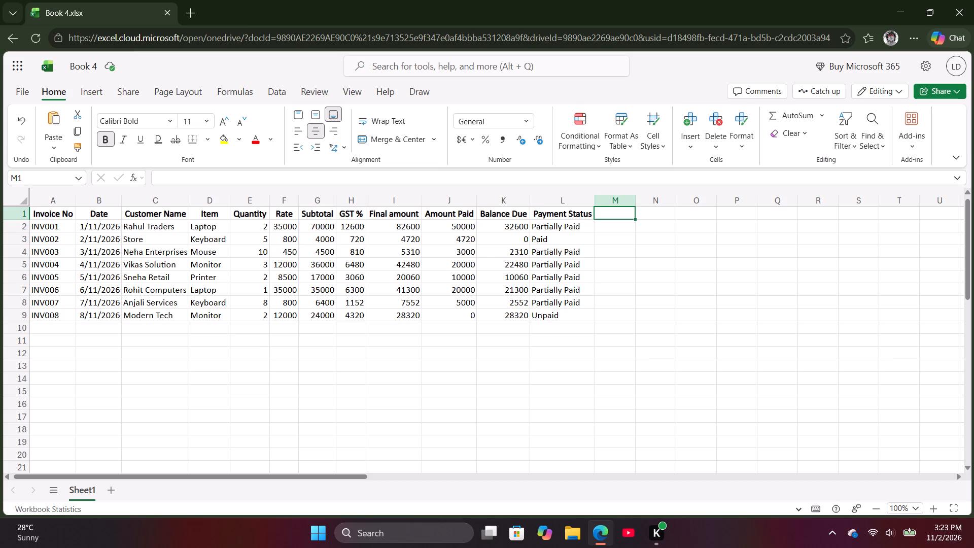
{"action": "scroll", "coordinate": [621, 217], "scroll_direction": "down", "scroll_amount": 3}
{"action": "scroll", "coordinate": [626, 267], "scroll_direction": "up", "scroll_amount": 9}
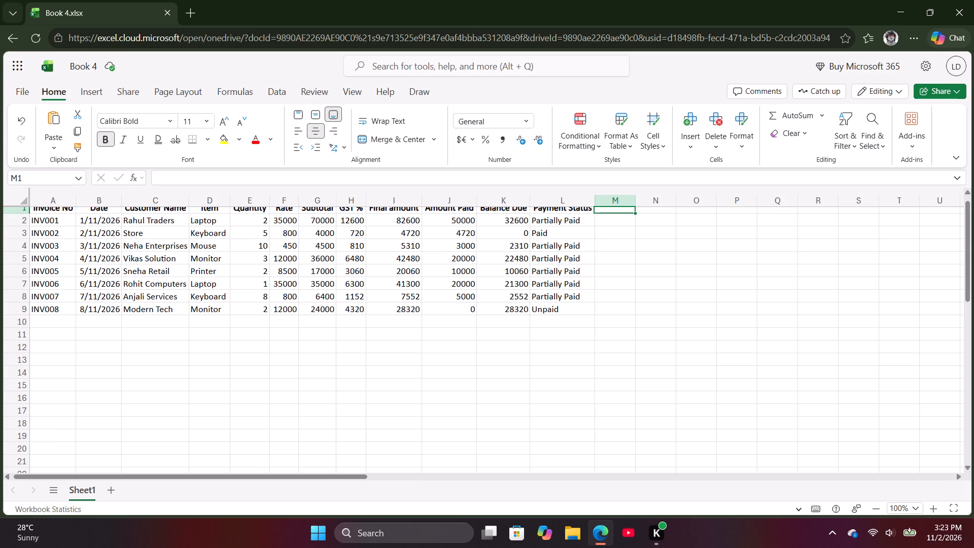
Enter the heading INVOICE SUMMARY in cell N1, beside the invoice table.
{"action": "left_click", "coordinate": [661, 214]}
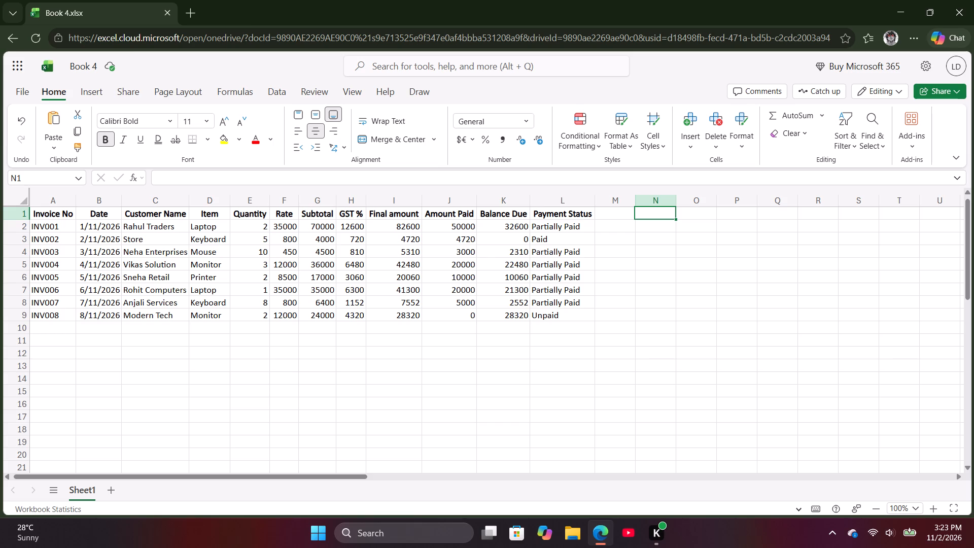
{"action": "key", "text": "i"}
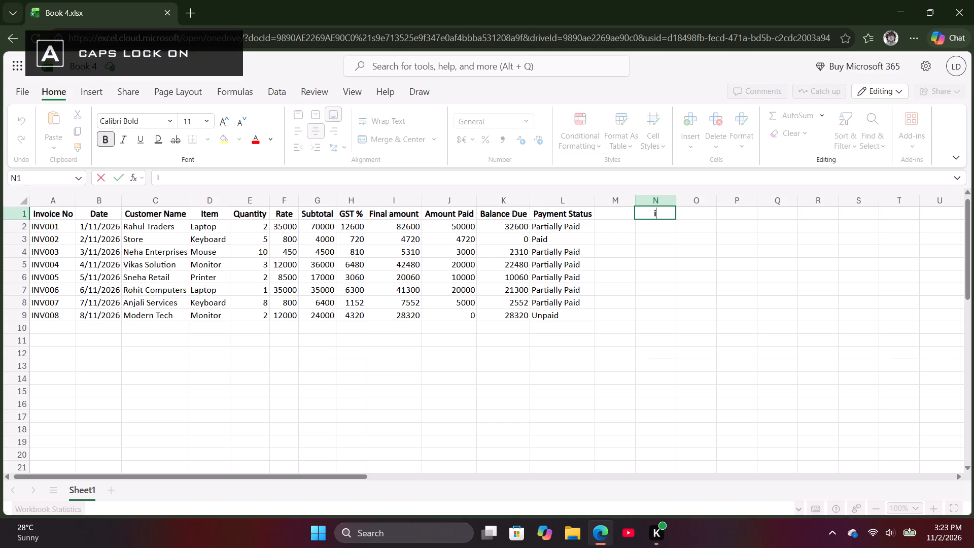
{"action": "key", "text": "BackSpace"}
{"action": "key", "text": "i"}
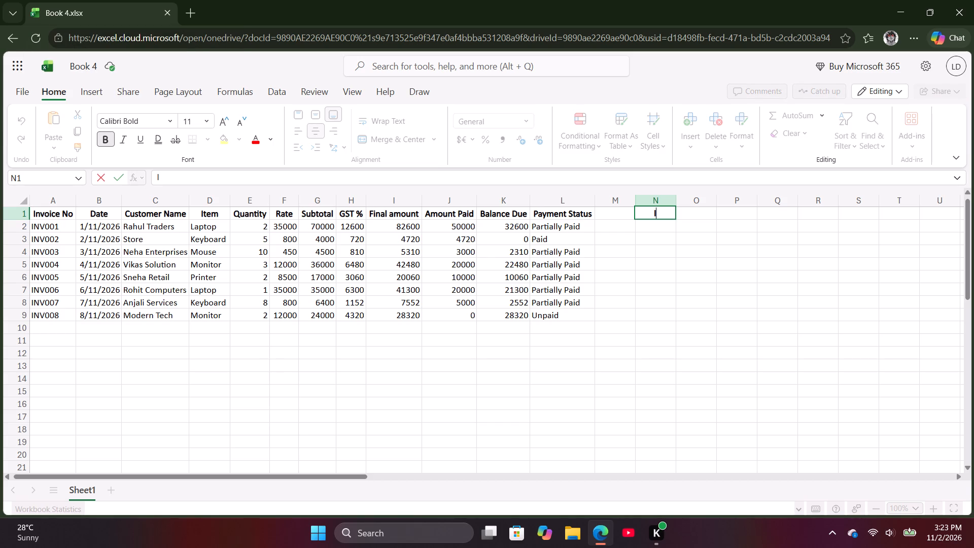
{"action": "key", "text": "n"}
{"action": "type", "text": "VOICE"}
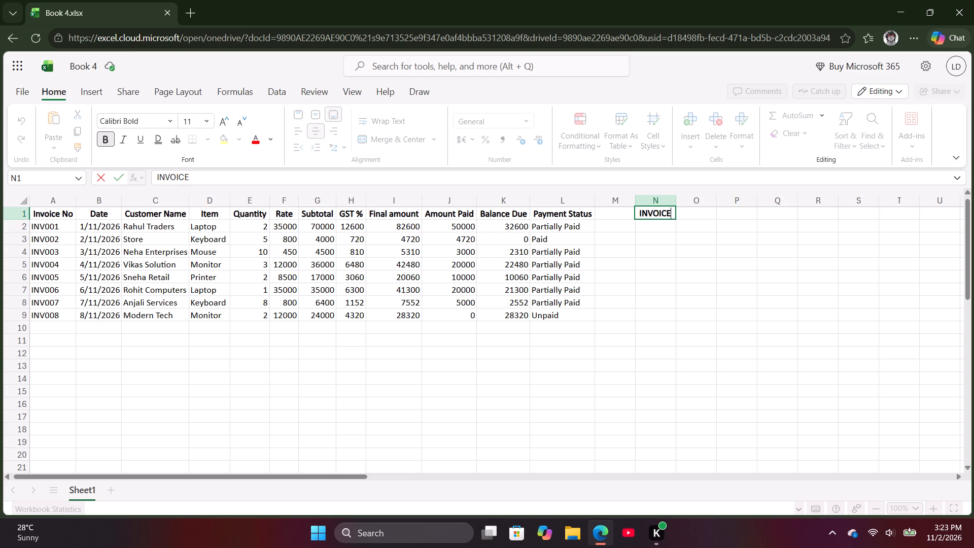
{"action": "key", "text": "space"}
{"action": "type", "text": "SUMM"}
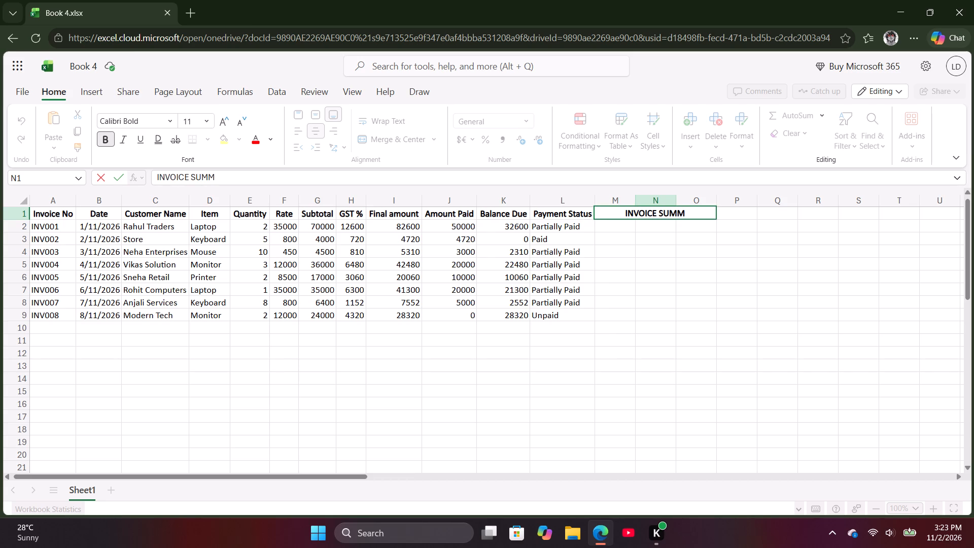
{"action": "type", "text": "ARY"}
{"action": "key", "text": "Right"}
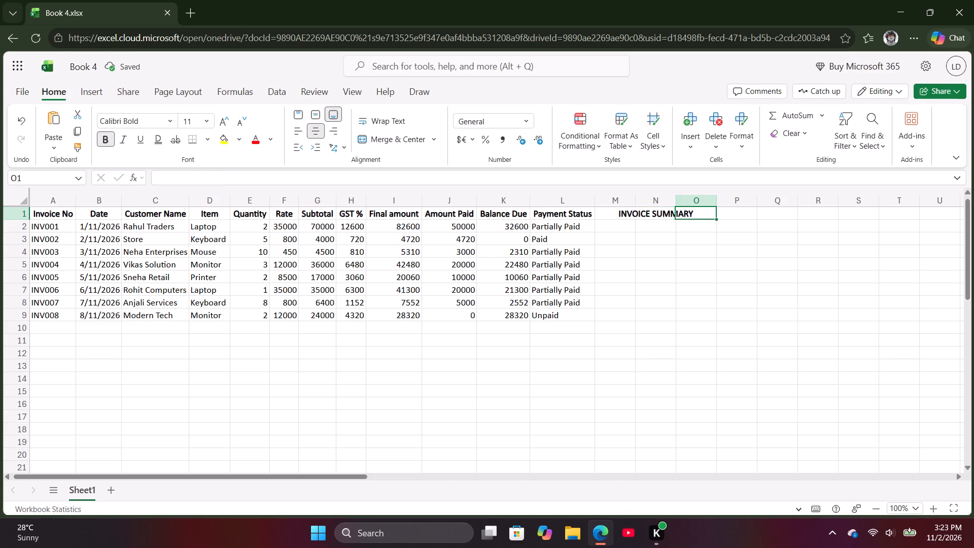
{"action": "key", "text": "Left"}
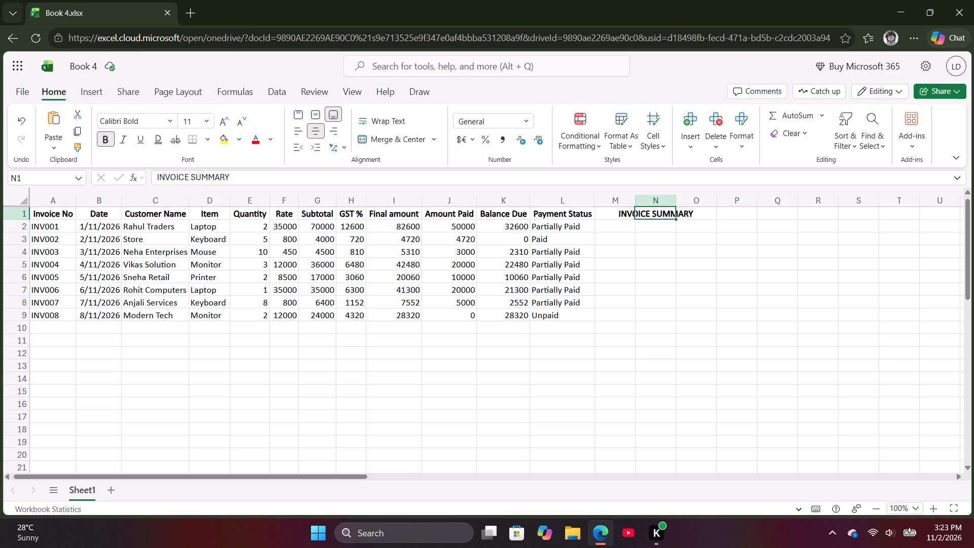
Enter the summary labels Total Sales in N2 and Total GST in N3 under the INVOICE SUMMARY heading.
{"action": "key", "text": "Down"}
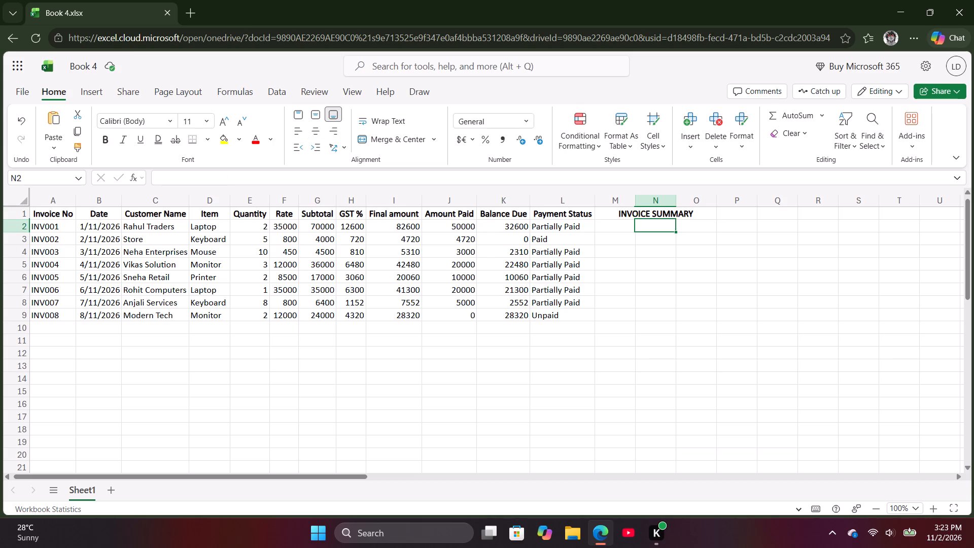
{"action": "type", "text": "TOTAL"}
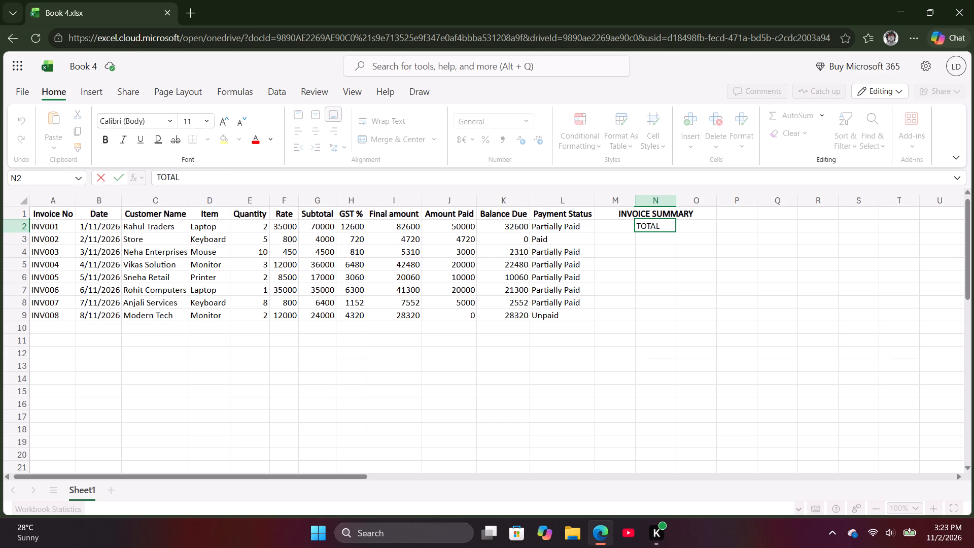
{"action": "key", "text": "BackSpace"}
{"action": "key", "text": "BackSpace"}
{"action": "key", "text": "BackSpace"}
{"action": "key", "text": "BackSpace"}
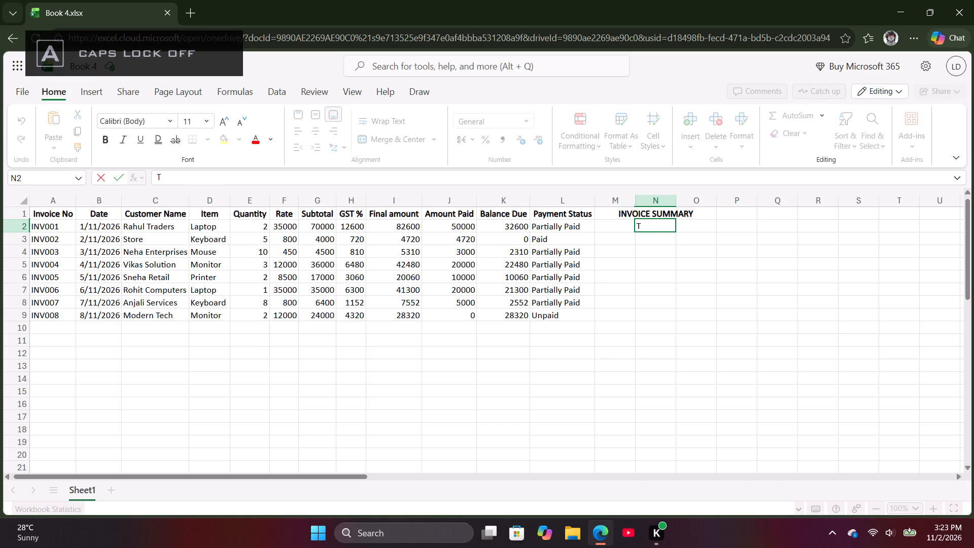
{"action": "type", "text": "otal"}
{"action": "key", "text": "space"}
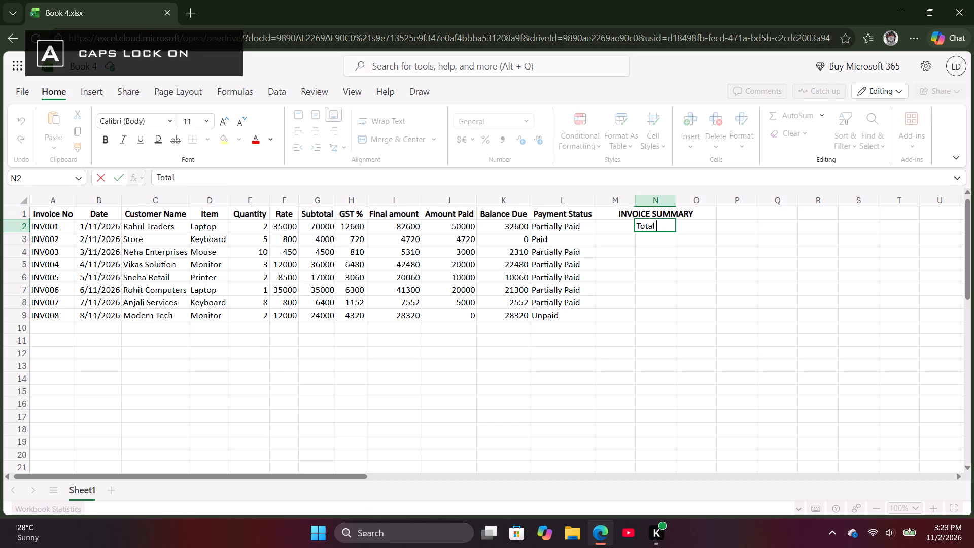
{"action": "type", "text": "ales"}
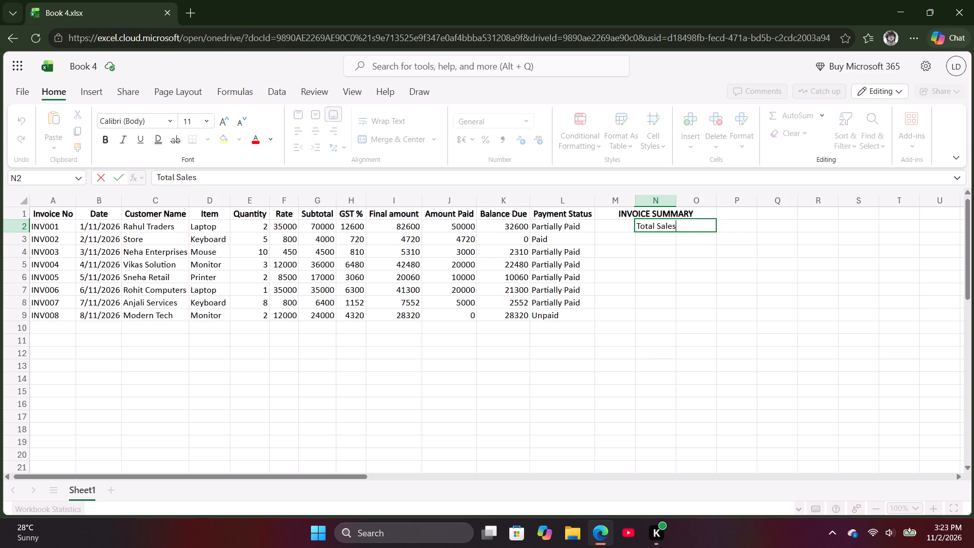
{"action": "key", "text": "Down"}
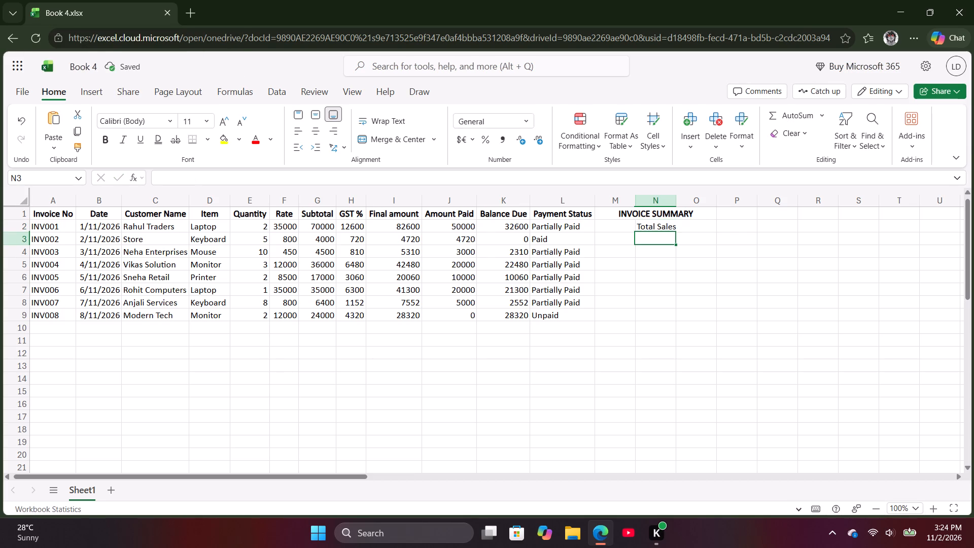
{"action": "key", "text": "t"}
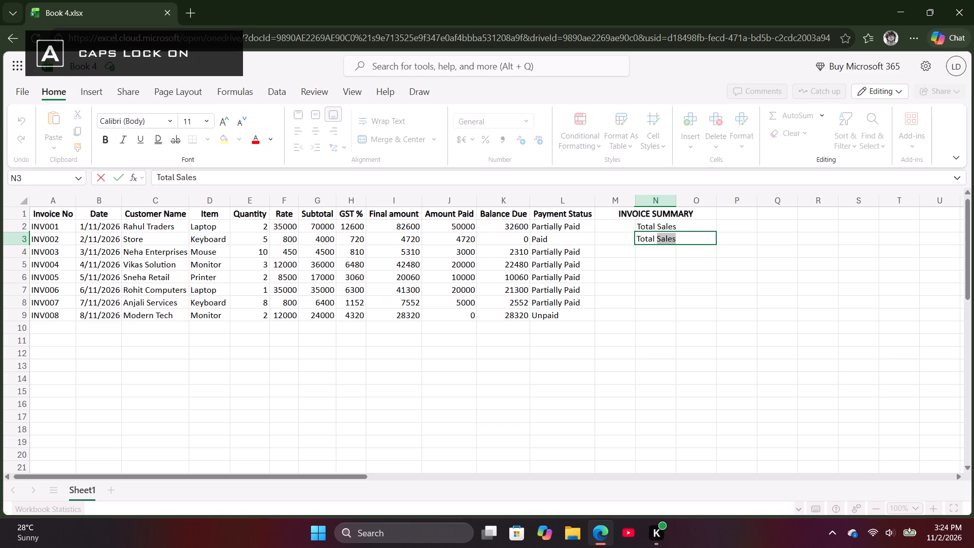
{"action": "type", "text": "GST"}
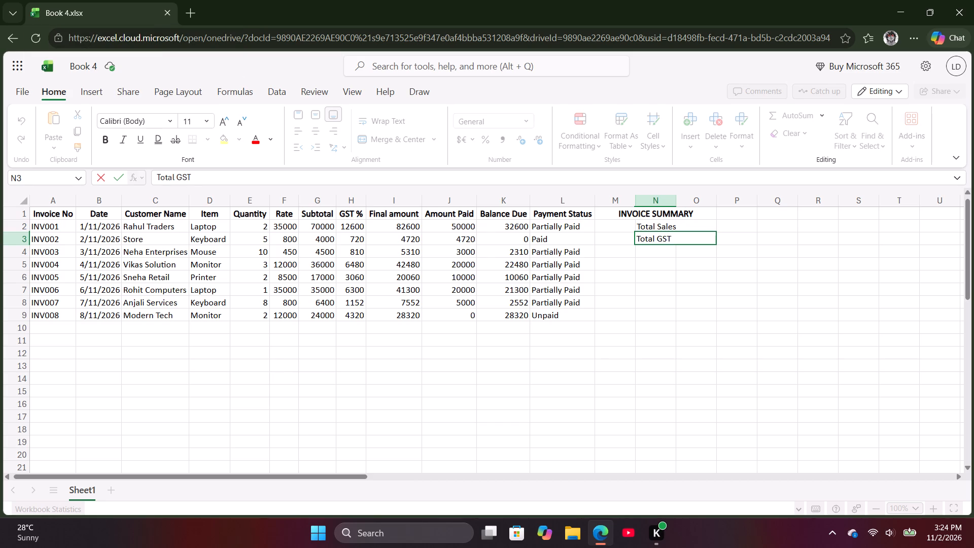
{"action": "key", "text": "Down"}
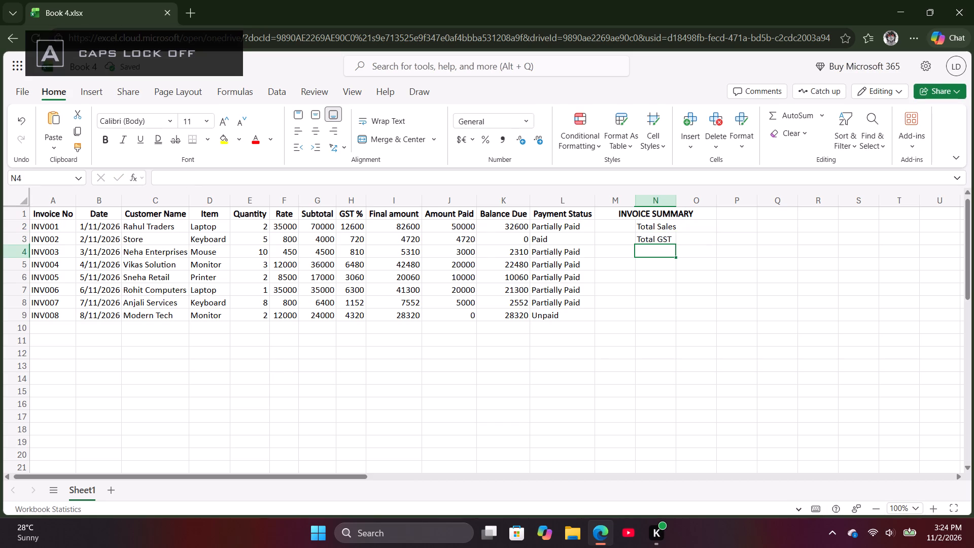
Enter the summary label Total Received in N4, below Total GST.
{"action": "type", "text": "total"}
{"action": "key", "text": "BackSpace"}
{"action": "key", "text": "BackSpace"}
{"action": "key", "text": "BackSpace"}
{"action": "key", "text": "BackSpace"}
{"action": "key", "text": "BackSpace"}
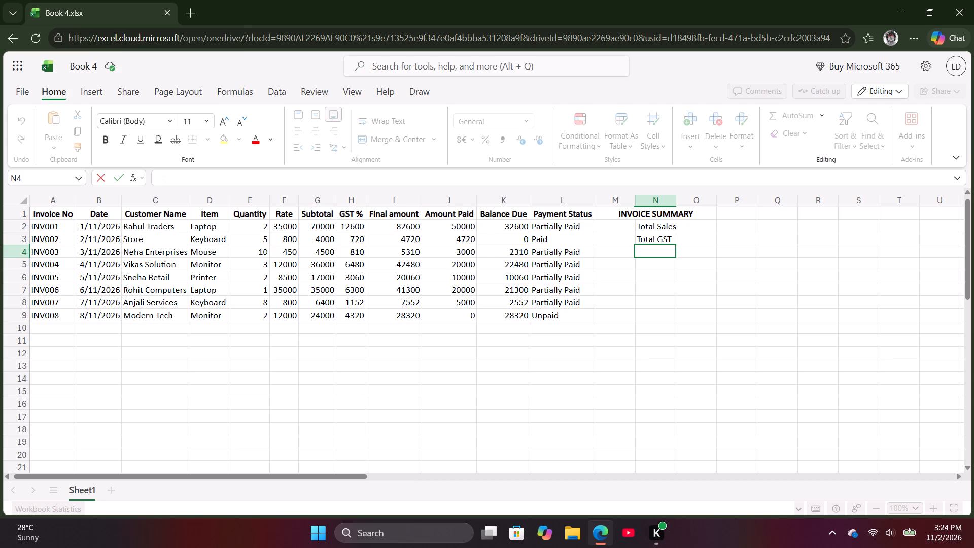
{"action": "key", "text": "t"}
{"action": "type", "text": "otal"}
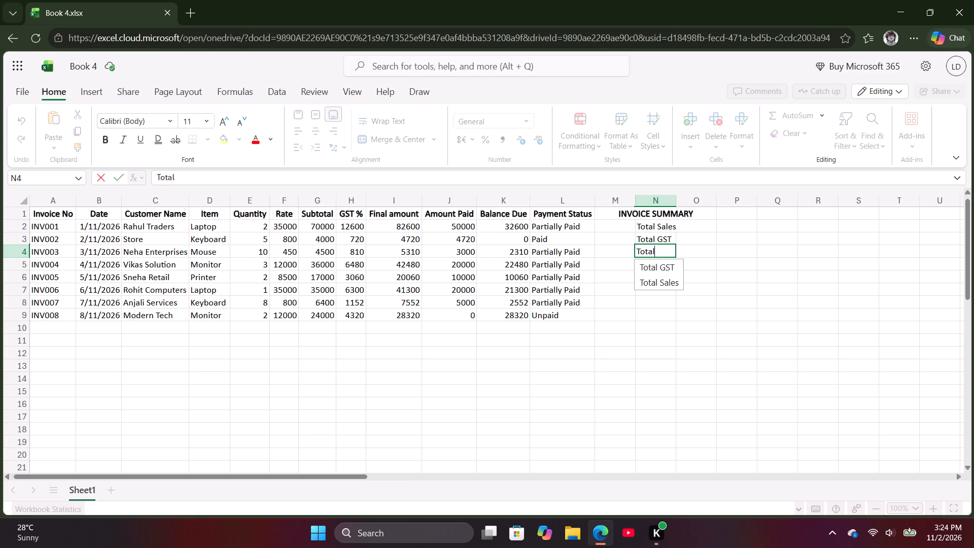
{"action": "key", "text": "space"}
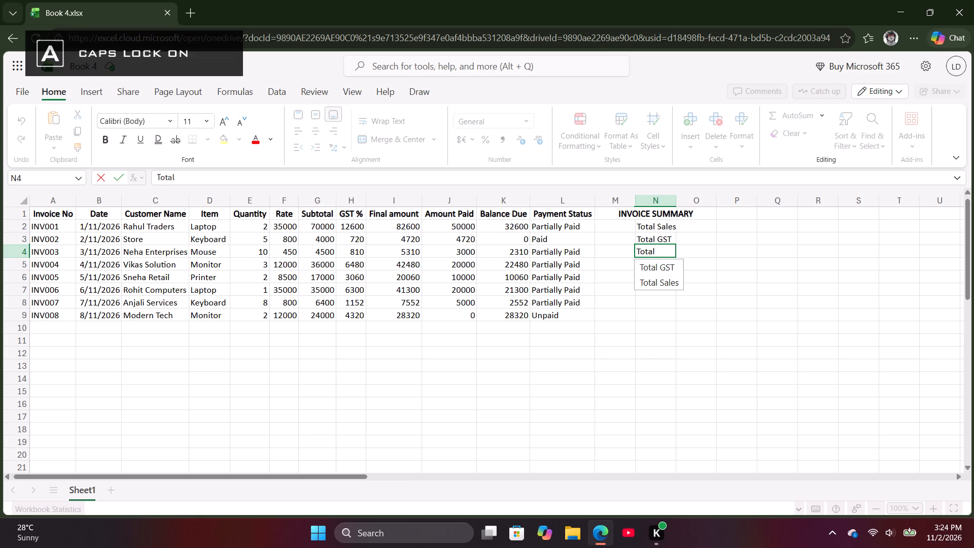
{"action": "key", "text": "e"}
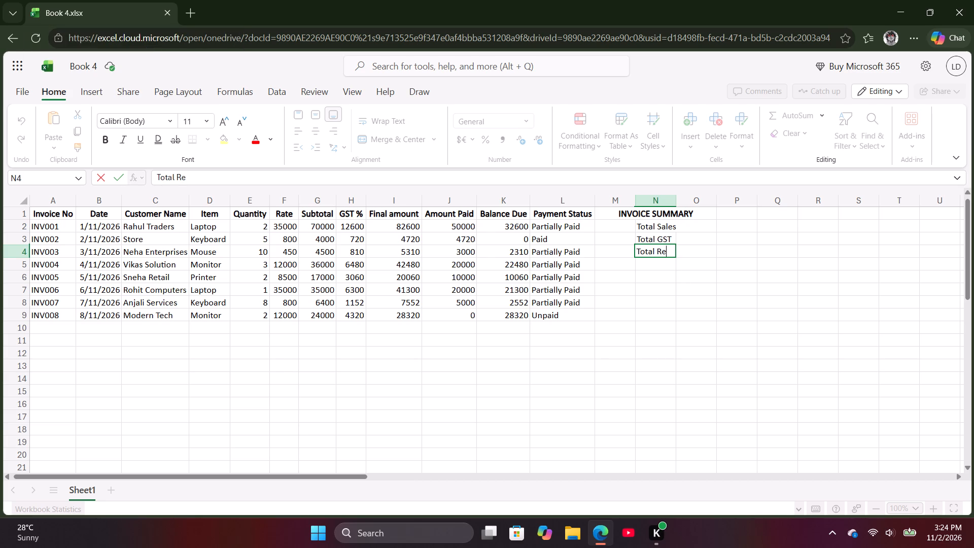
{"action": "key", "text": "c"}
{"action": "type", "text": "ei"}
{"action": "key", "text": "v"}
{"action": "type", "text": "ed"}
{"action": "key", "text": "Down"}
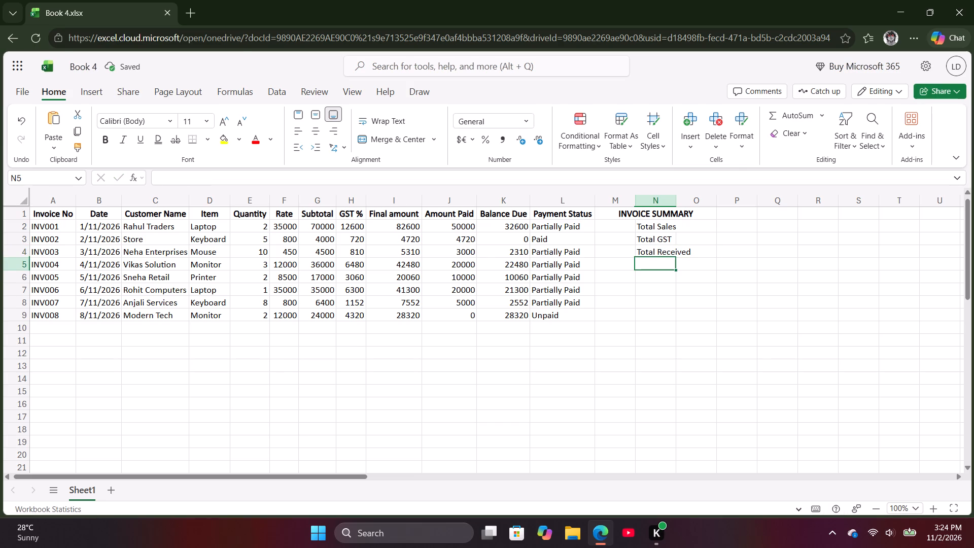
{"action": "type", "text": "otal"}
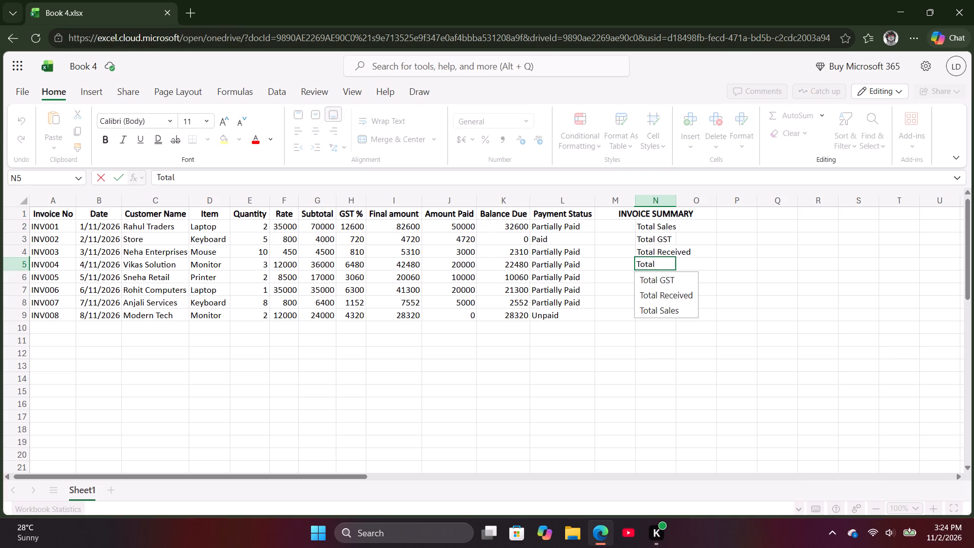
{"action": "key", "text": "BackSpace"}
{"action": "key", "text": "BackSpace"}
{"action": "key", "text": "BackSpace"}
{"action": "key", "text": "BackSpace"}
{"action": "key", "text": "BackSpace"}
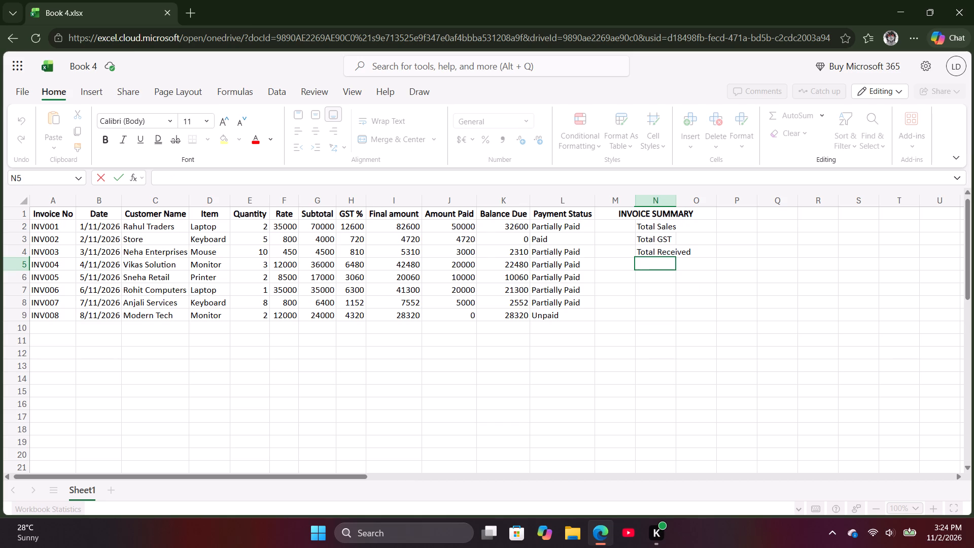
Enter the summary label Outstanding Amount in N5, below Total Received.
{"action": "type", "text": "out"}
{"action": "key", "text": "BackSpace"}
{"action": "key", "text": "BackSpace"}
{"action": "key", "text": "BackSpace"}
{"action": "key", "text": "o"}
{"action": "type", "text": "standing"}
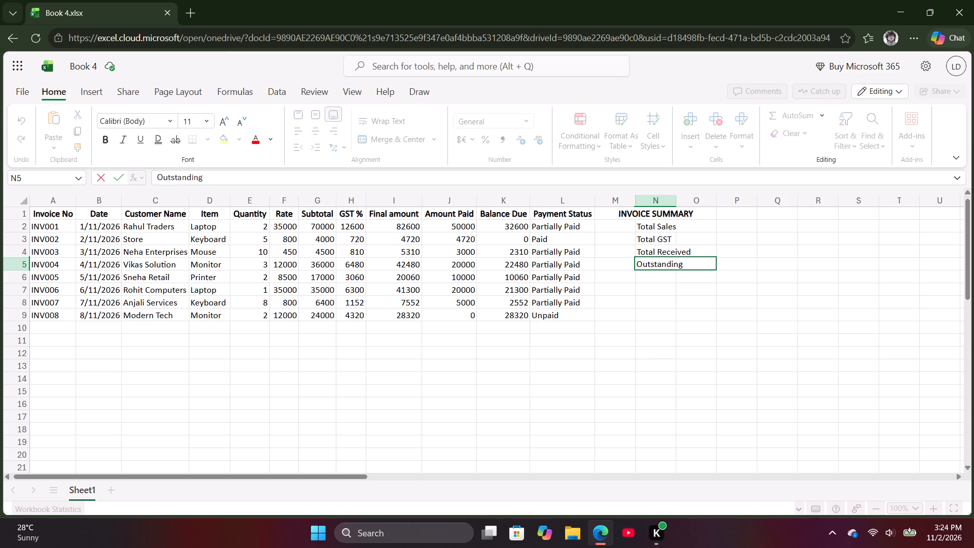
{"action": "key", "text": "space"}
{"action": "type", "text": "mount"}
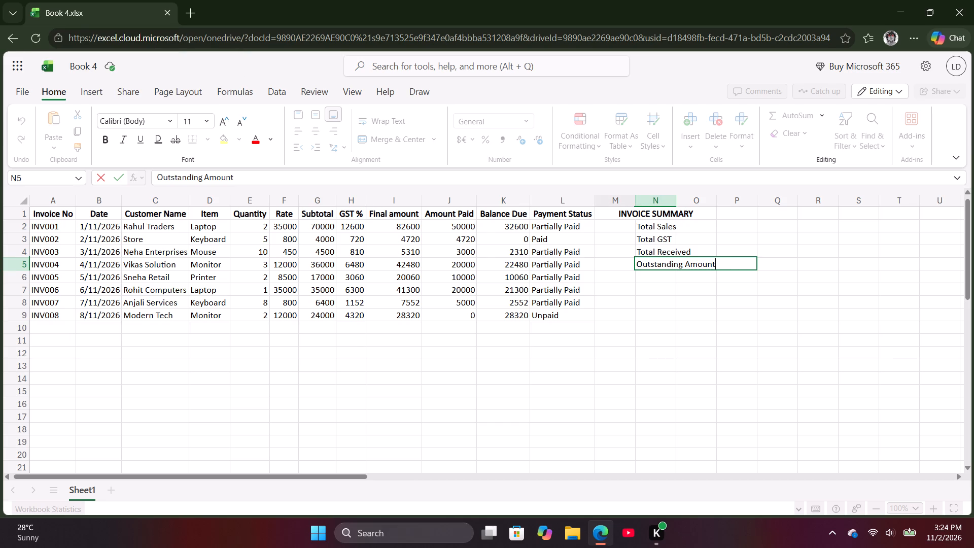
{"action": "left_click", "coordinate": [621, 257]}
AutoFit the width of column N to the invoice summary heading and labels.
{"action": "double_click", "coordinate": [635, 201]}
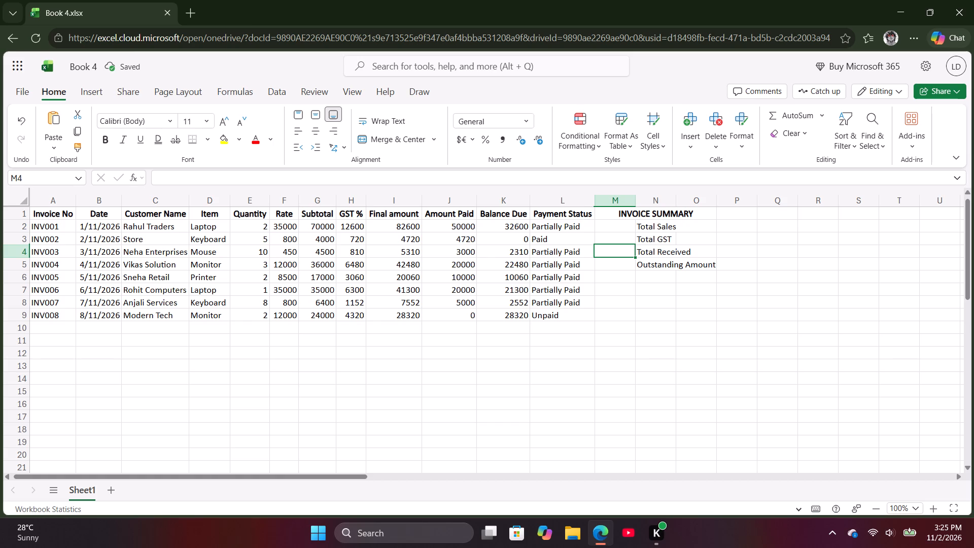
{"action": "double_click", "coordinate": [676, 203]}
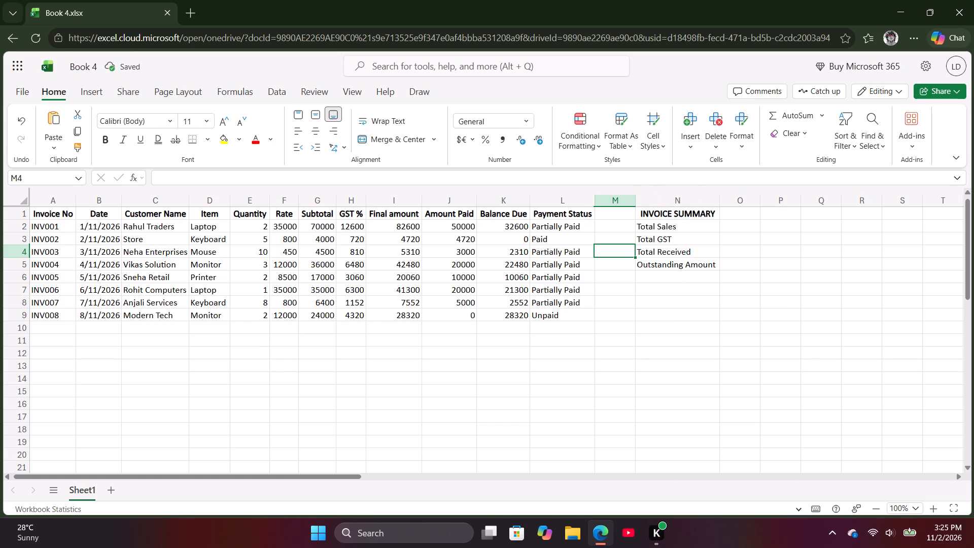
Calculate Total Sales in O2 by summing the Final amount column with =SUM(I2:I9).
{"action": "left_click", "coordinate": [735, 214]}
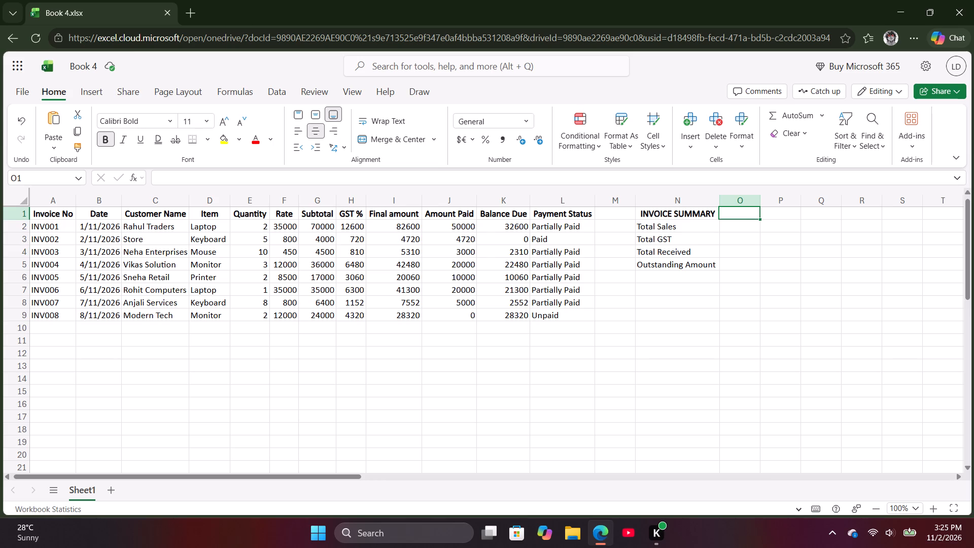
{"action": "left_click", "coordinate": [735, 230]}
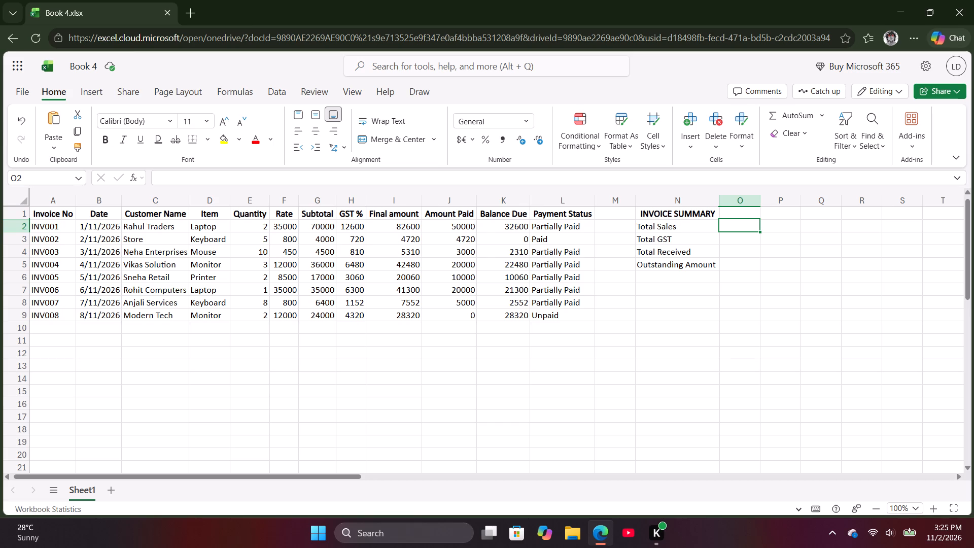
{"action": "type", "text": "=sum"}
{"action": "key", "text": "Return"}
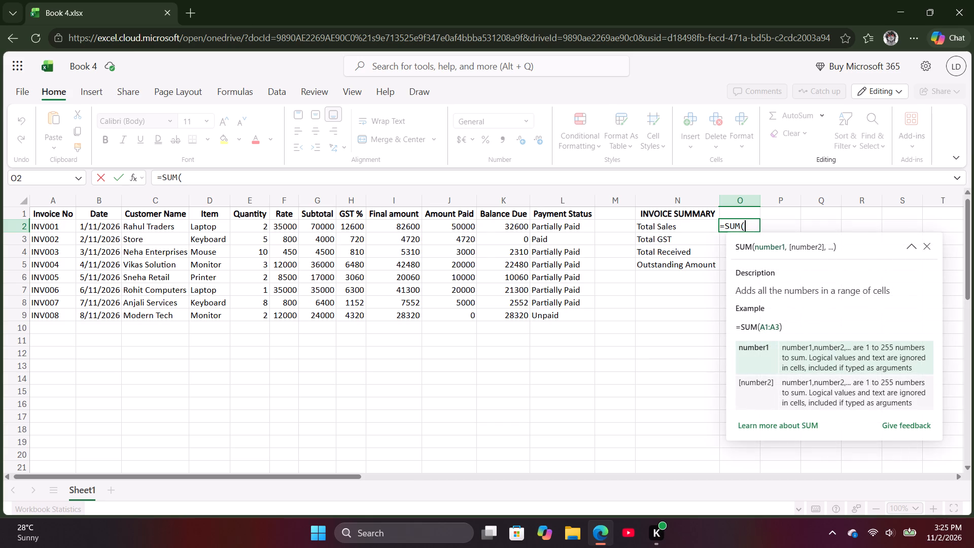
{"action": "key", "text": "i"}
{"action": "key", "text": "2"}
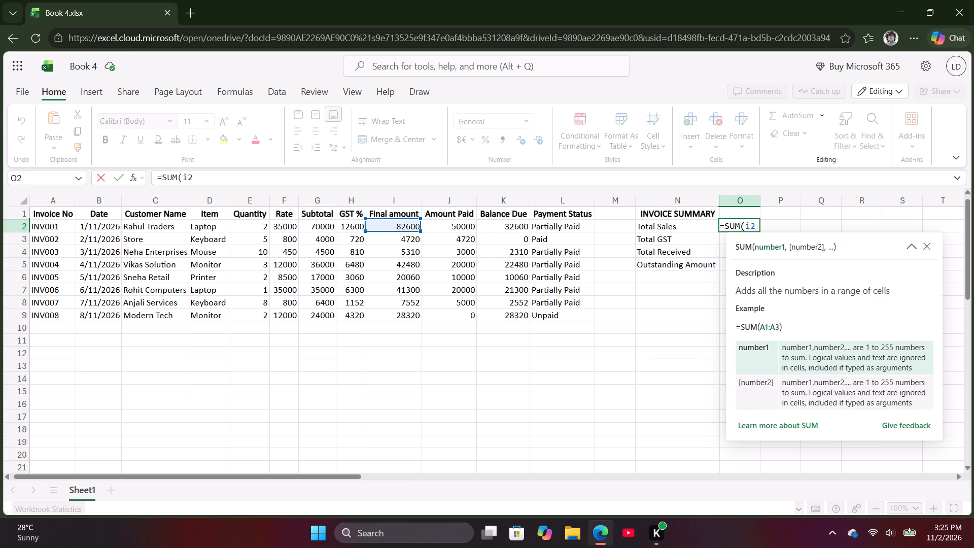
{"action": "key", "text": "shift+colon"}
{"action": "key", "text": "i"}
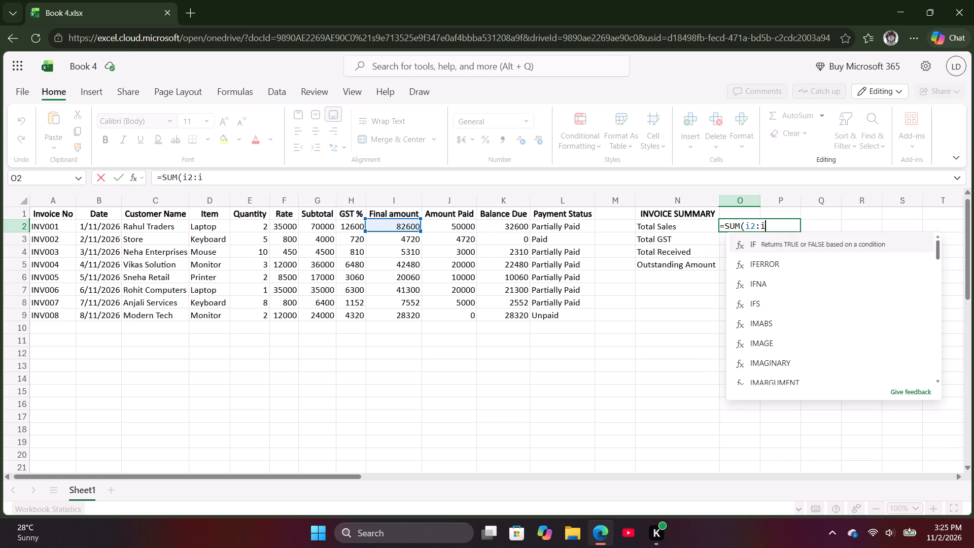
{"action": "key", "text": "9"}
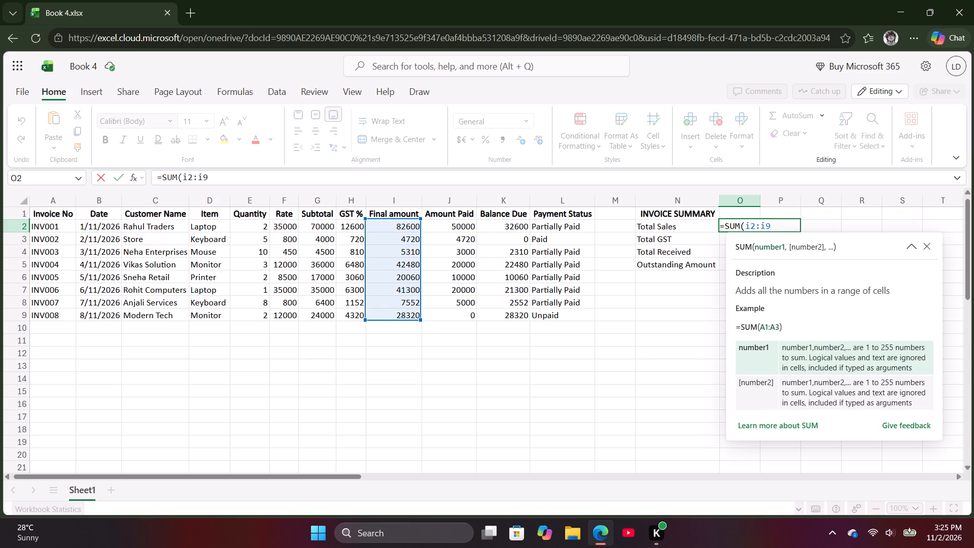
{"action": "key", "text": "shift+parenright"}
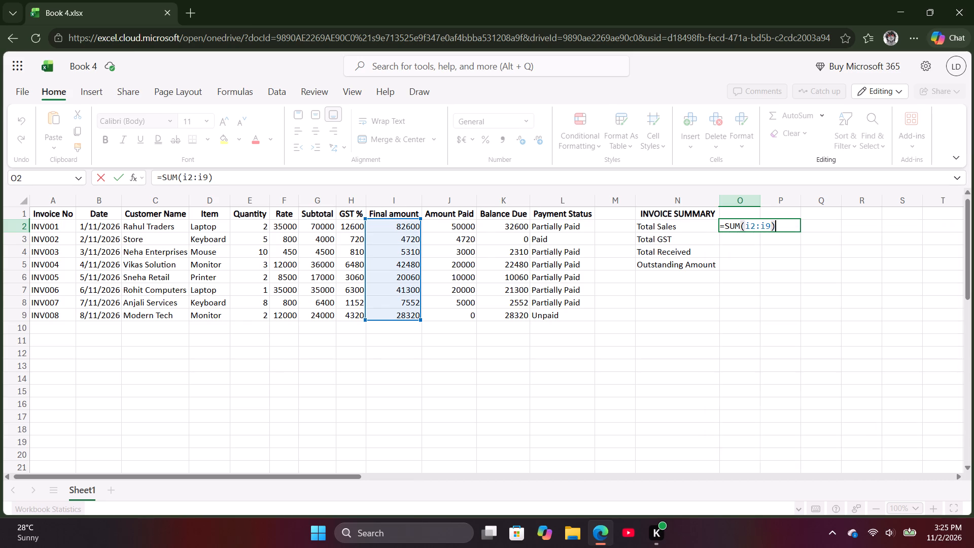
{"action": "key", "text": "Return"}
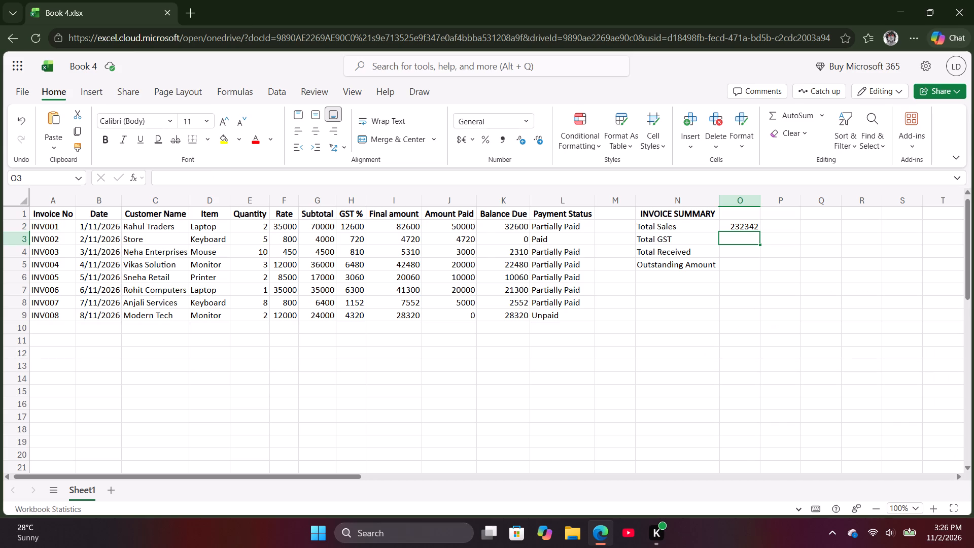
Calculate Total GST in O3 by summing the GST % column with =SUM(H2:H9).
{"action": "key", "text": "equal"}
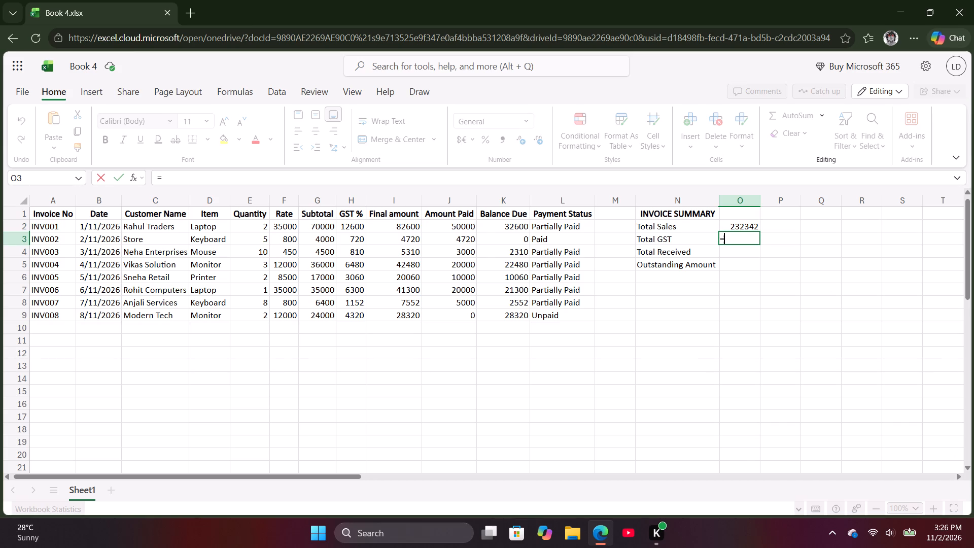
{"action": "key", "text": "h"}
{"action": "key", "text": "2"}
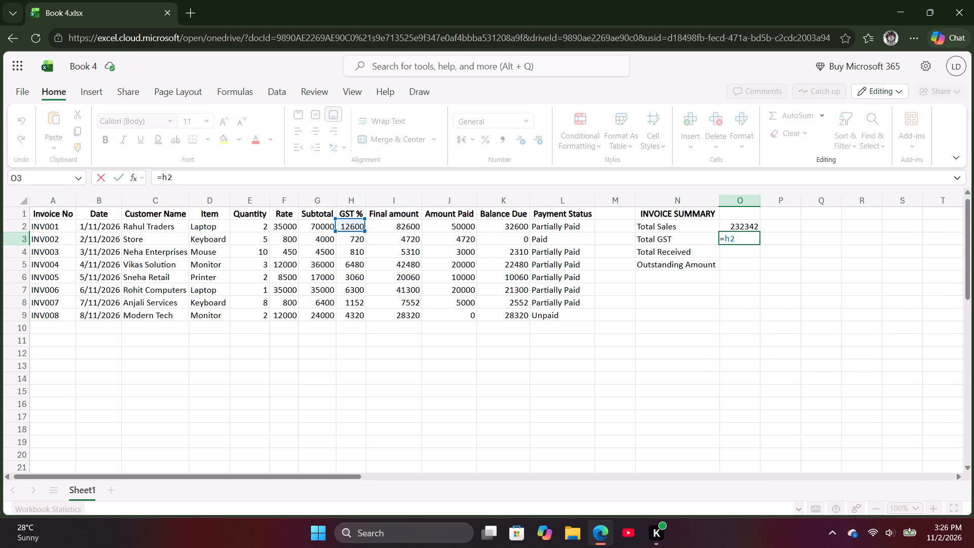
{"action": "key", "text": "BackSpace"}
{"action": "key", "text": "BackSpace"}
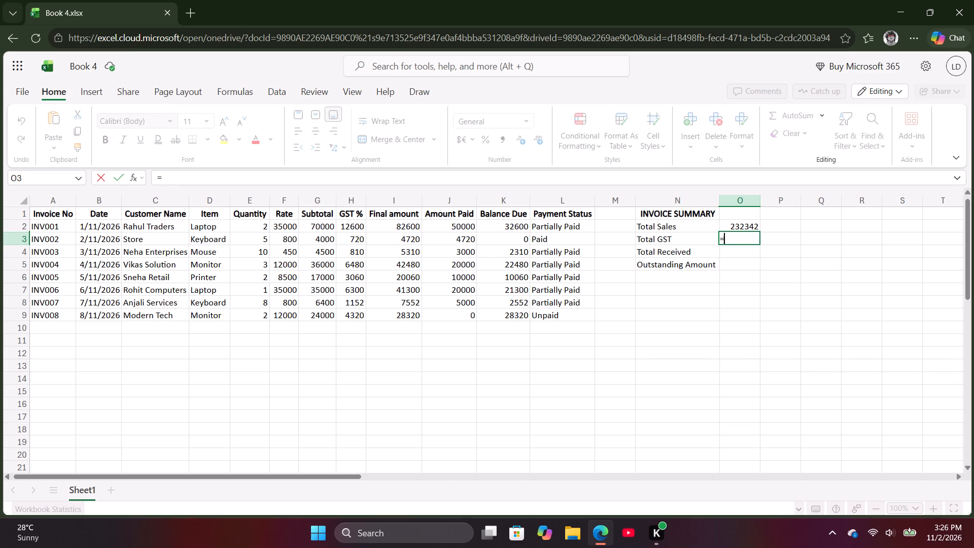
{"action": "type", "text": "su"}
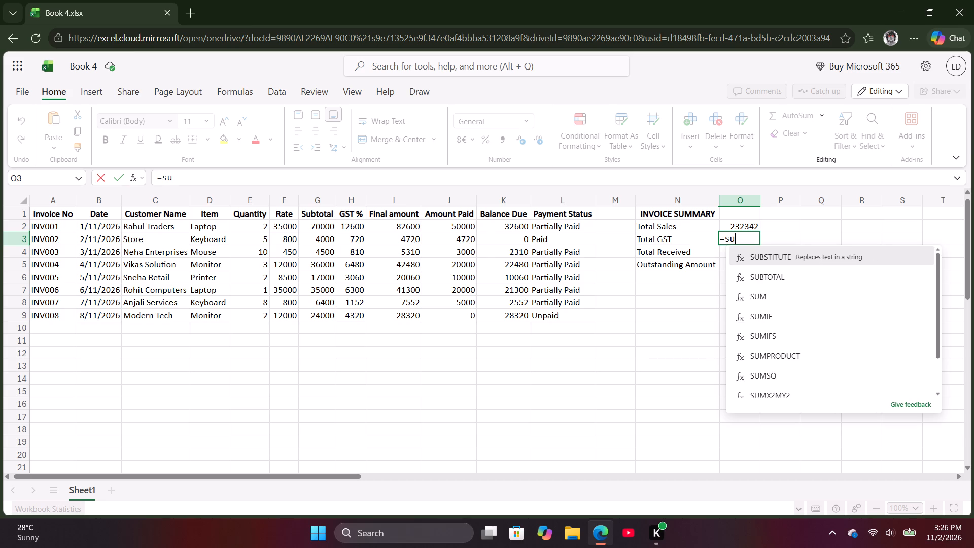
{"action": "key", "text": "m"}
{"action": "key", "text": "Return"}
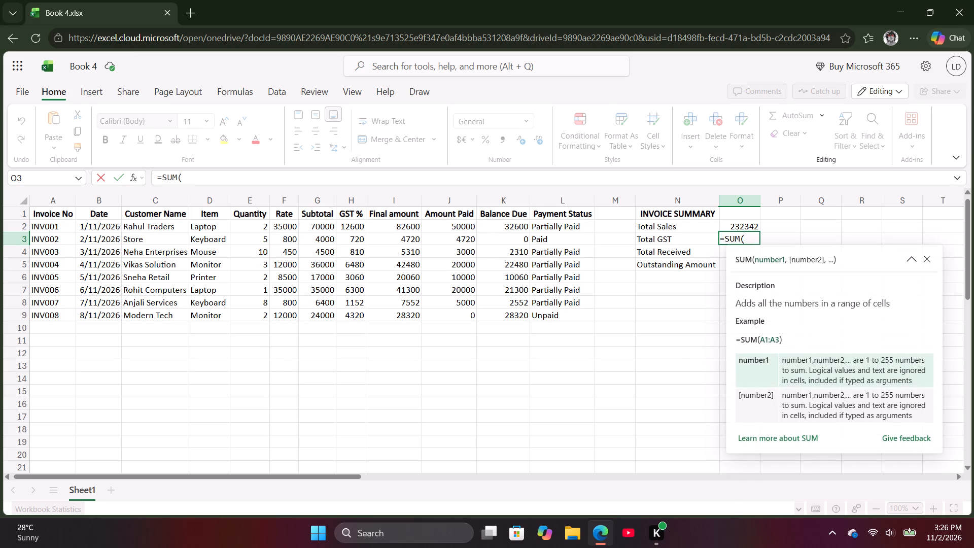
{"action": "type", "text": "h2"}
{"action": "key", "text": "shift+colon"}
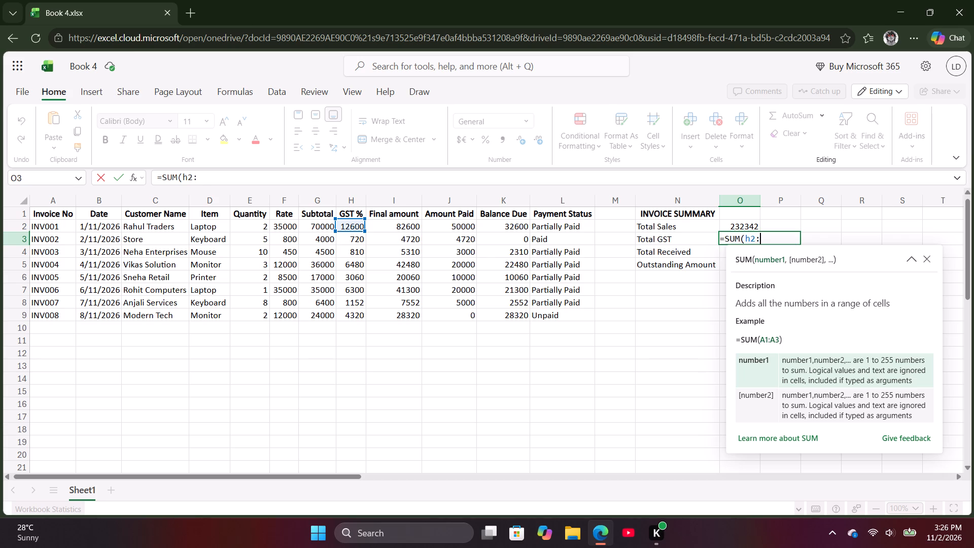
{"action": "key", "text": "h"}
{"action": "key", "text": "9"}
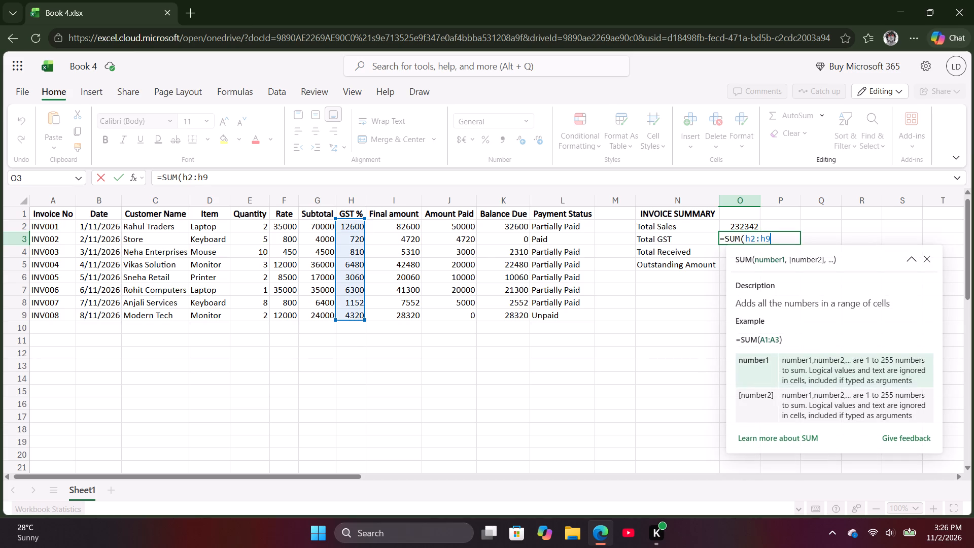
{"action": "key", "text": "shift+parenright"}
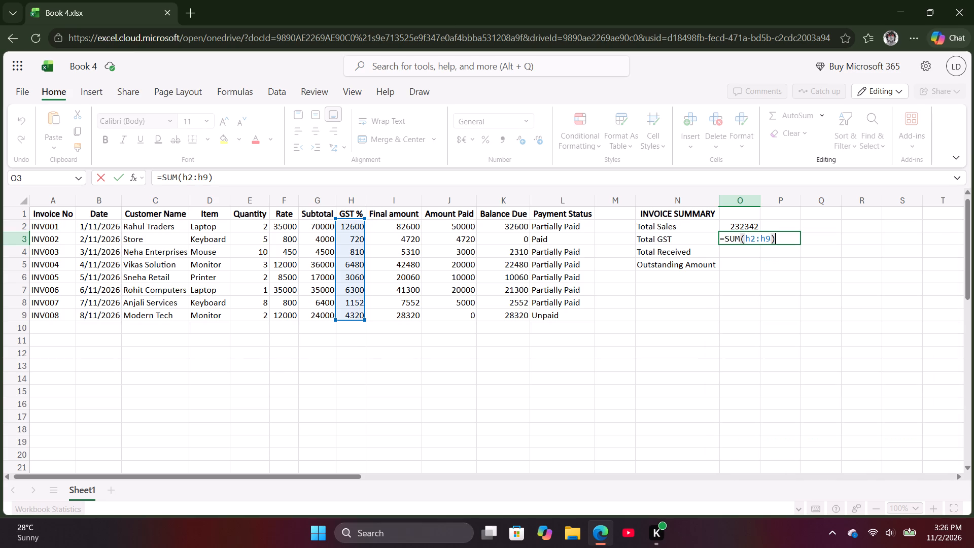
{"action": "key", "text": "Return"}
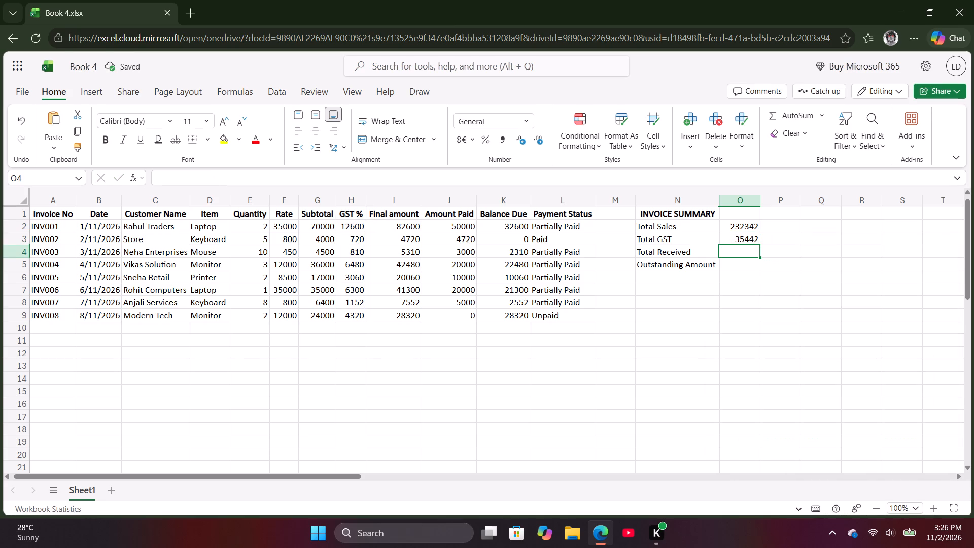
Calculate Total Received in O4 by summing the Amount Paid column with =SUM(J2:J9).
{"action": "key", "text": "equal"}
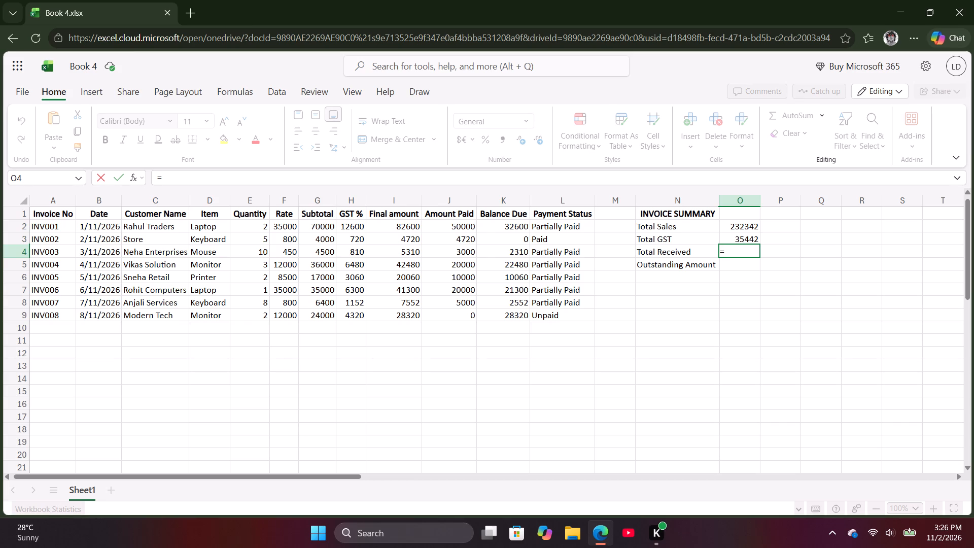
{"action": "type", "text": "sum"}
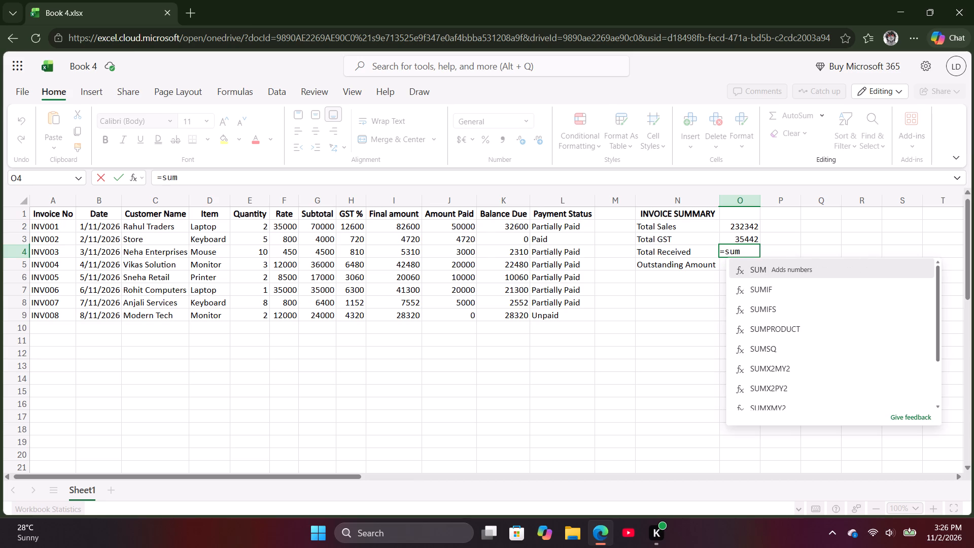
{"action": "key", "text": "Return"}
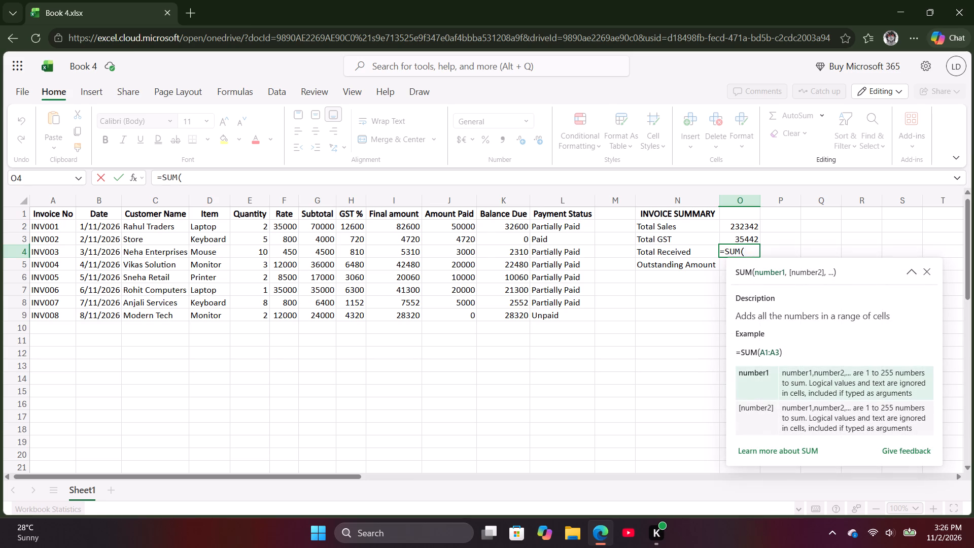
{"action": "type", "text": "j2"}
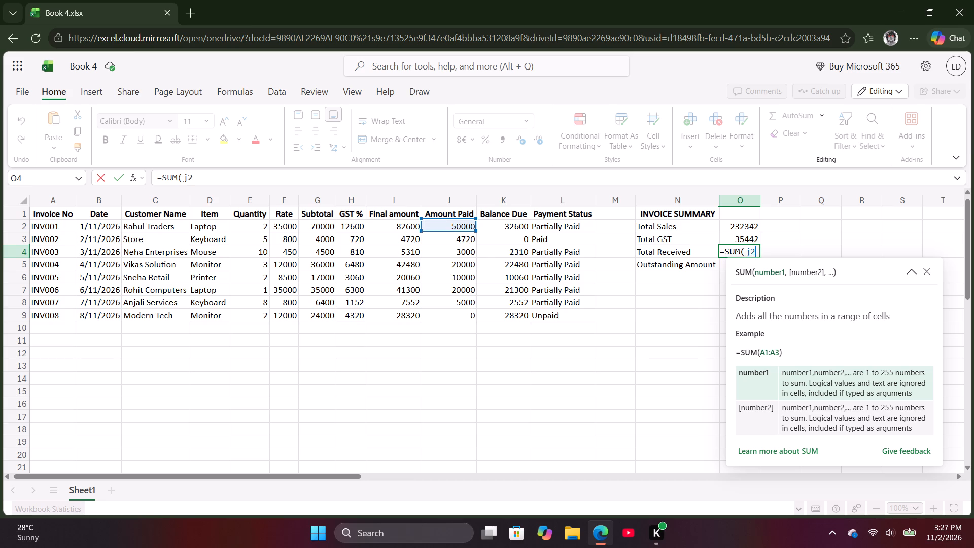
{"action": "key", "text": "shift+colon"}
{"action": "type", "text": "j9"}
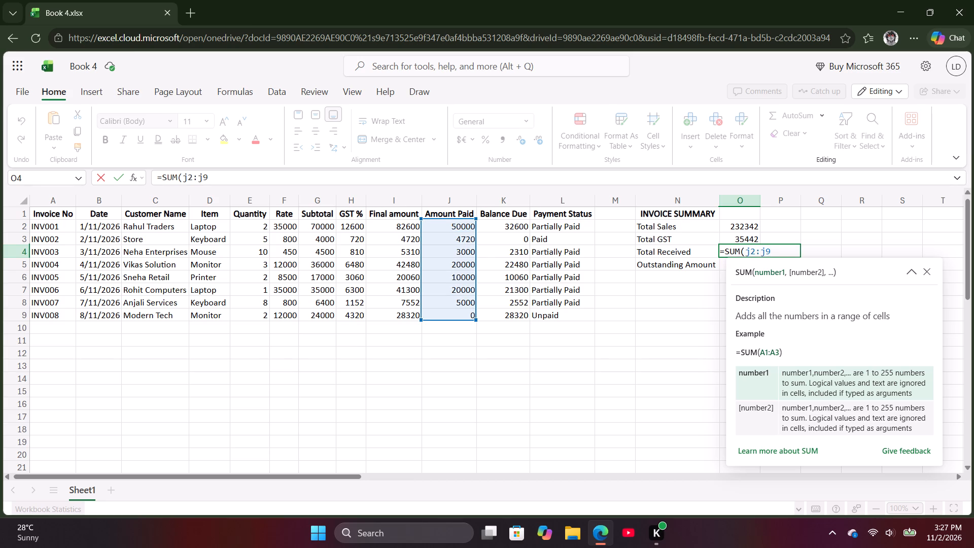
{"action": "key", "text": "shift+parenright"}
{"action": "key", "text": "Return"}
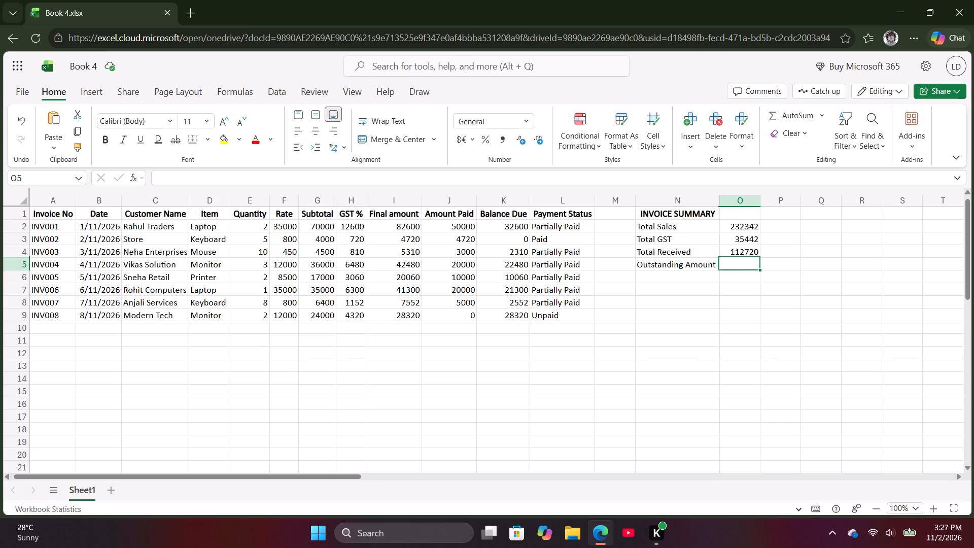
Calculate Outstanding Amount in O5 by summing the Balance Due column with =SUM(K2:K9).
{"action": "key", "text": "equal"}
{"action": "type", "text": "sum"}
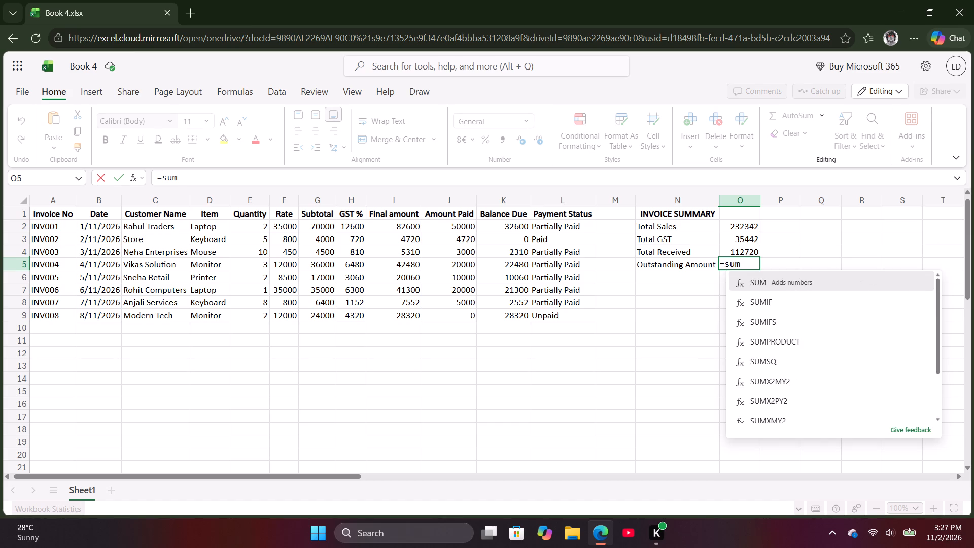
{"action": "key", "text": "Return"}
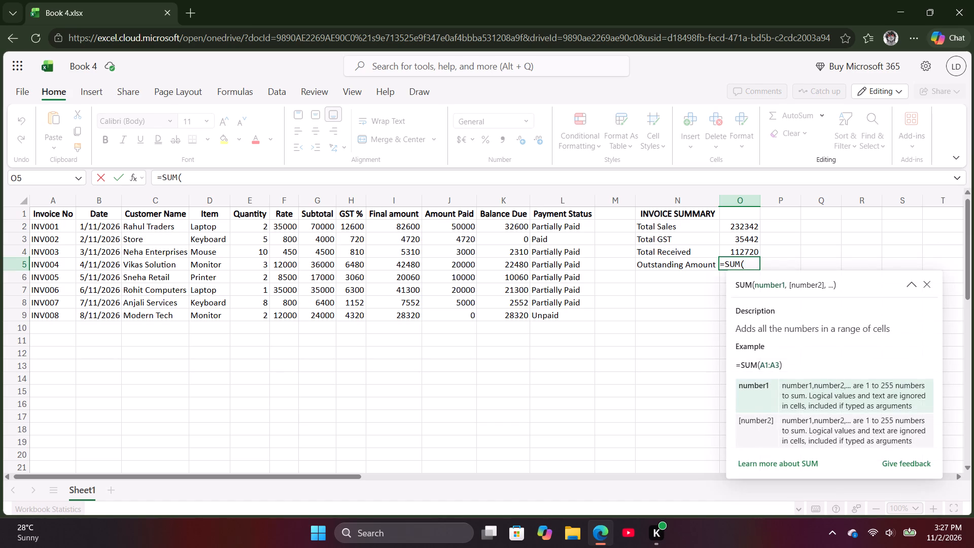
{"action": "type", "text": "k2"}
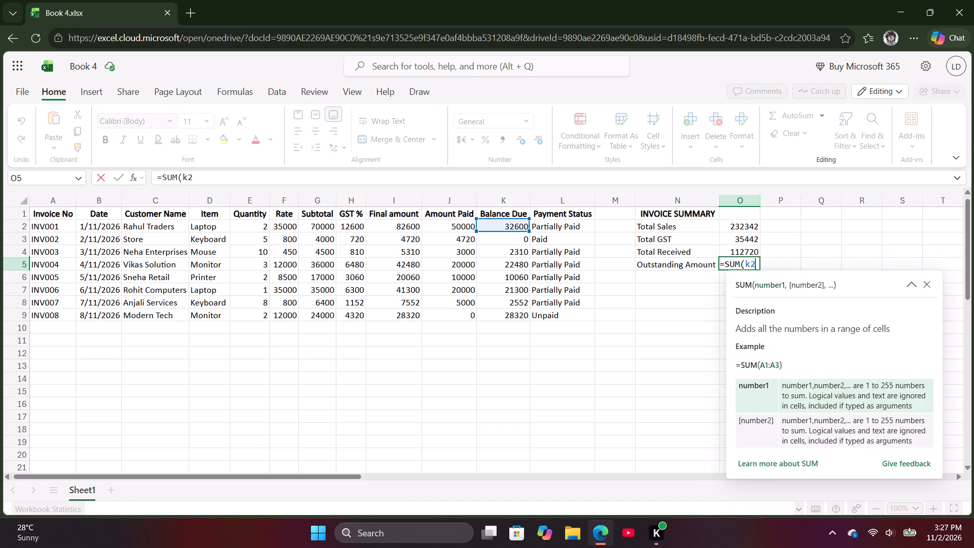
{"action": "type", "text": ":k9"}
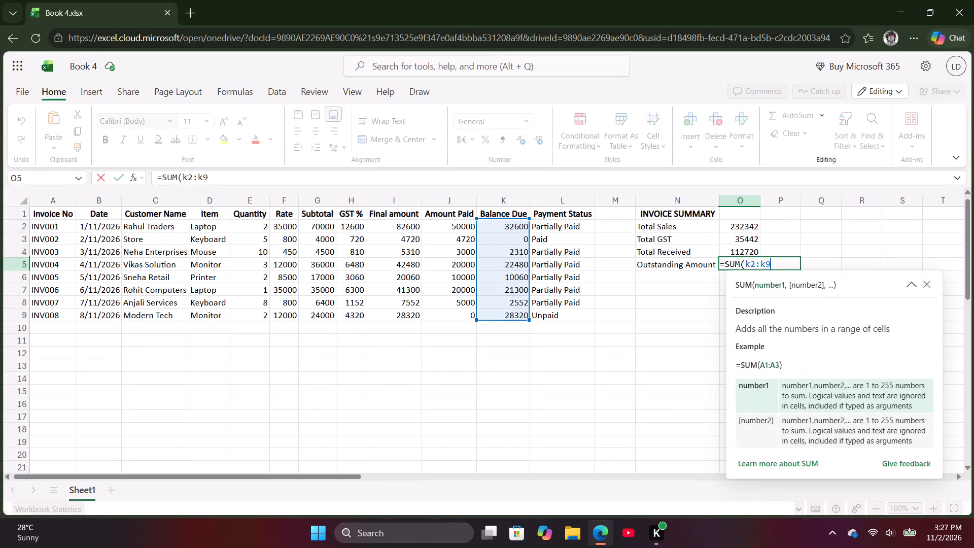
{"action": "key", "text": "shift+parenright"}
{"action": "key", "text": "Return"}
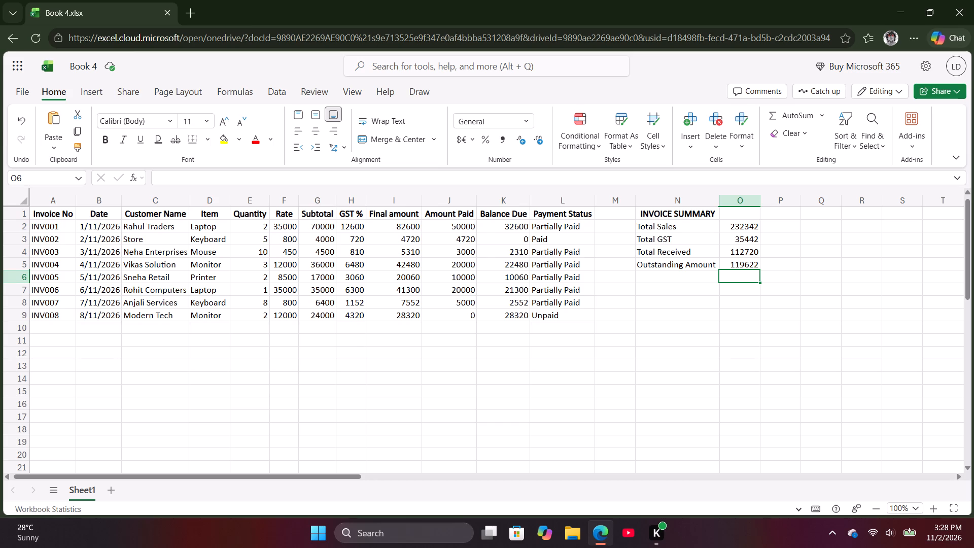
Format the invoice range A1:L9 as a table with headers, using the Light Blue, Table Style Light 16.
{"action": "left_click_drag", "start_coordinate": [53, 215], "coordinate": [347, 285]}
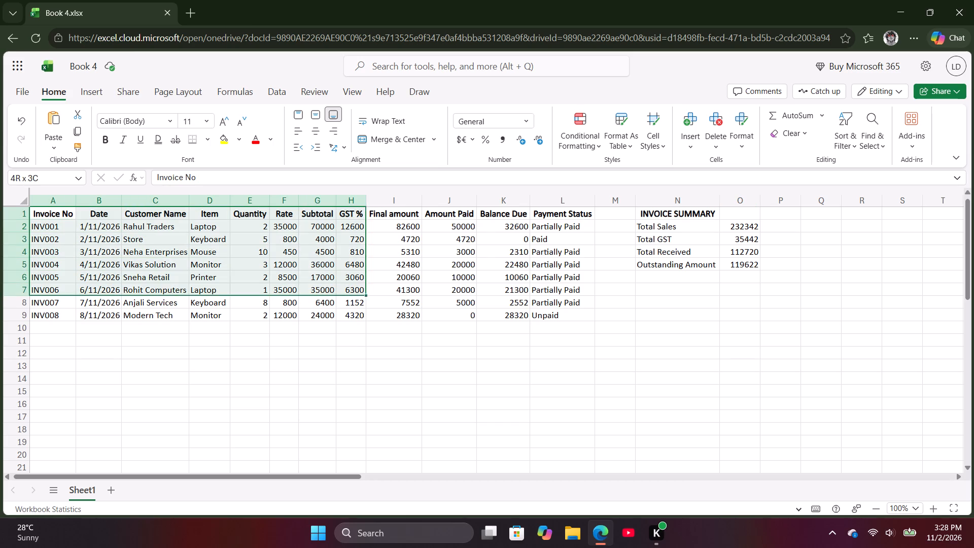
{"action": "left_click_drag", "start_coordinate": [347, 285], "coordinate": [543, 316]}
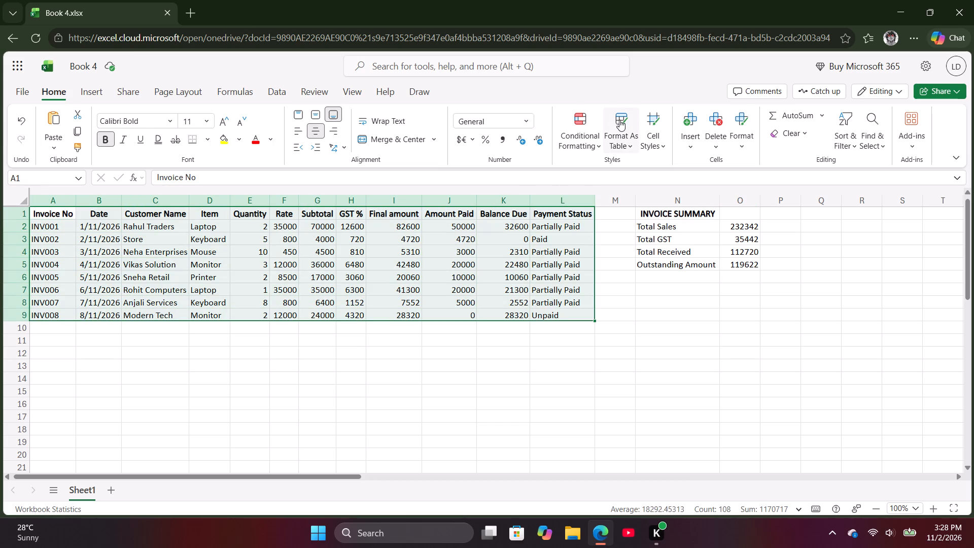
{"action": "left_click", "coordinate": [619, 120]}
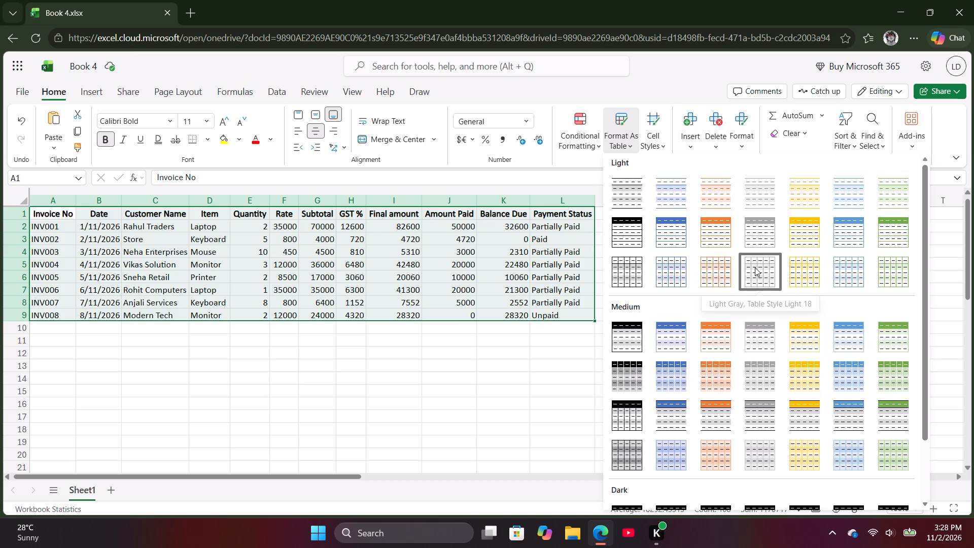
{"action": "scroll", "coordinate": [755, 267], "scroll_direction": "up", "scroll_amount": 2}
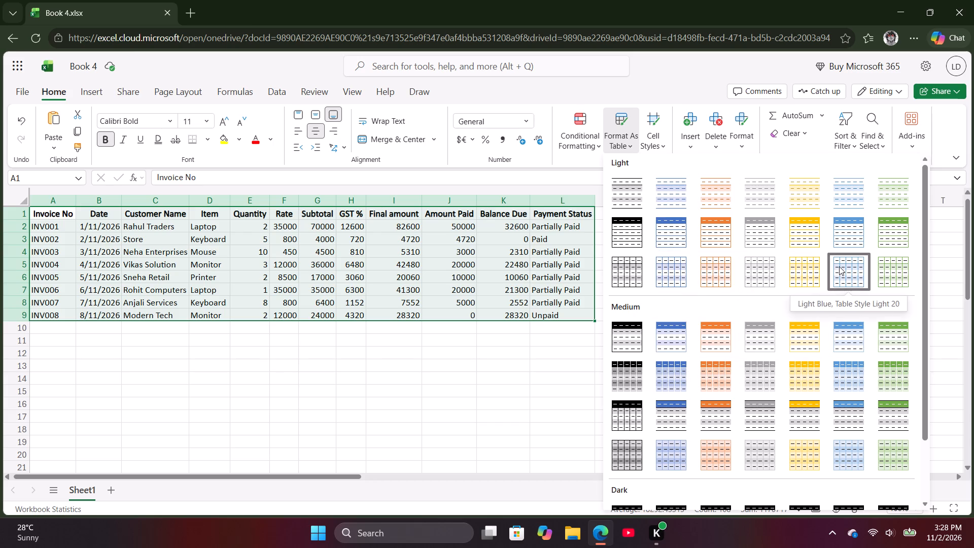
{"action": "left_click", "coordinate": [676, 276]}
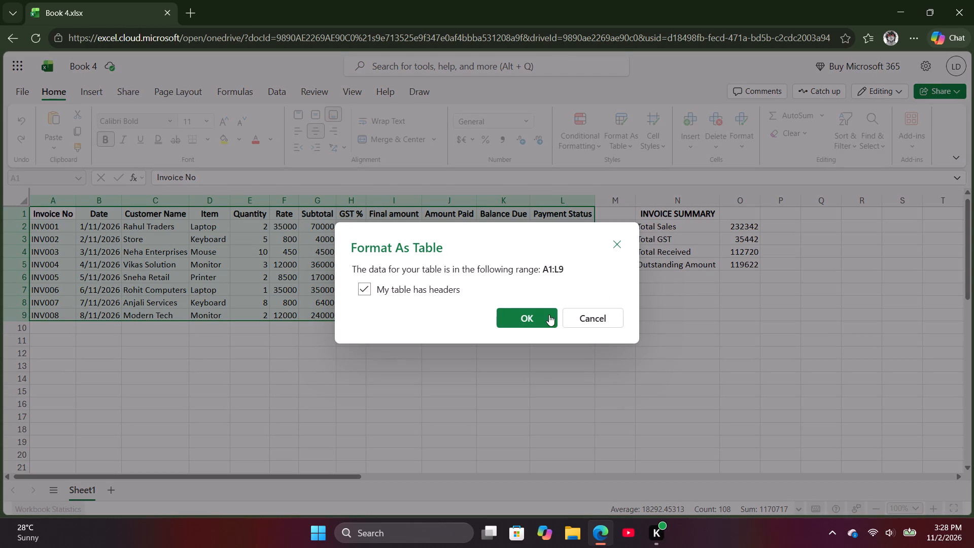
{"action": "left_click", "coordinate": [546, 316]}
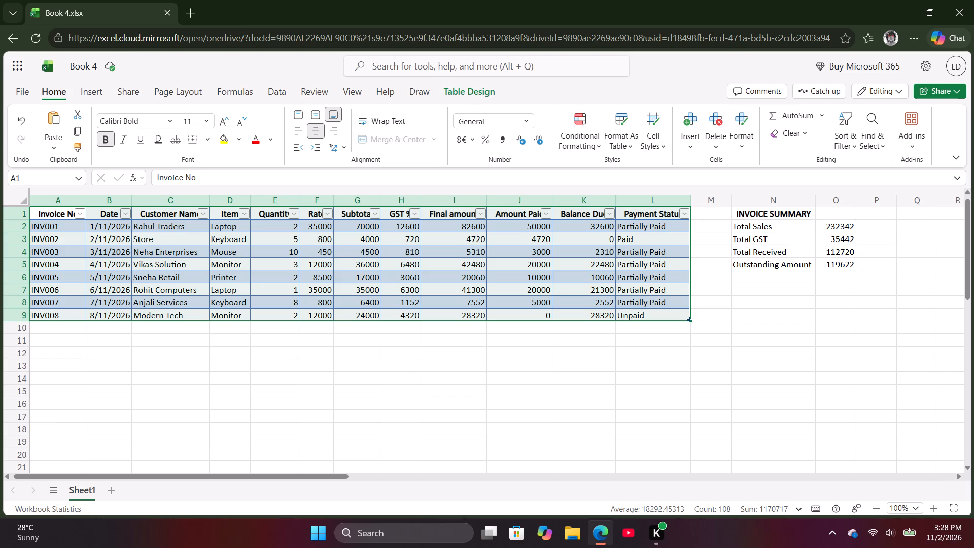
{"action": "left_click", "coordinate": [444, 361]}
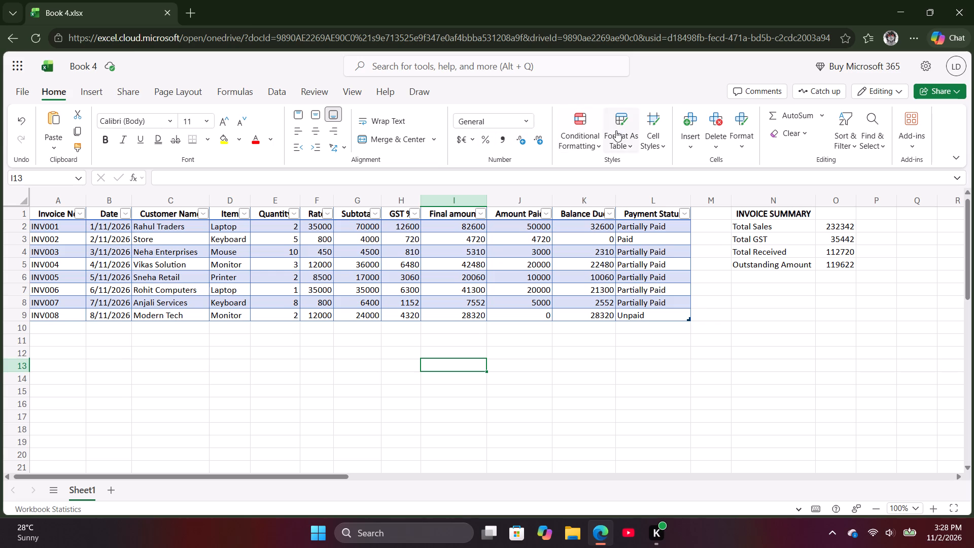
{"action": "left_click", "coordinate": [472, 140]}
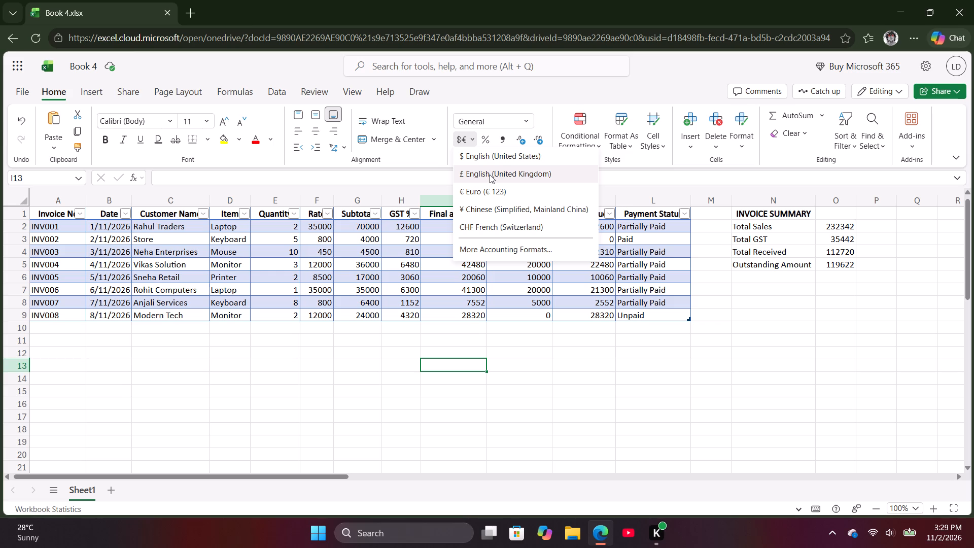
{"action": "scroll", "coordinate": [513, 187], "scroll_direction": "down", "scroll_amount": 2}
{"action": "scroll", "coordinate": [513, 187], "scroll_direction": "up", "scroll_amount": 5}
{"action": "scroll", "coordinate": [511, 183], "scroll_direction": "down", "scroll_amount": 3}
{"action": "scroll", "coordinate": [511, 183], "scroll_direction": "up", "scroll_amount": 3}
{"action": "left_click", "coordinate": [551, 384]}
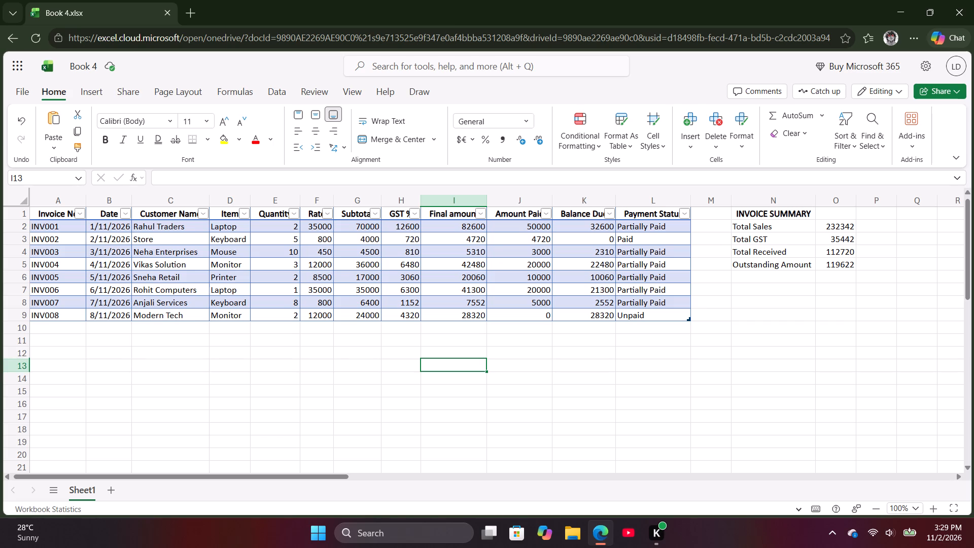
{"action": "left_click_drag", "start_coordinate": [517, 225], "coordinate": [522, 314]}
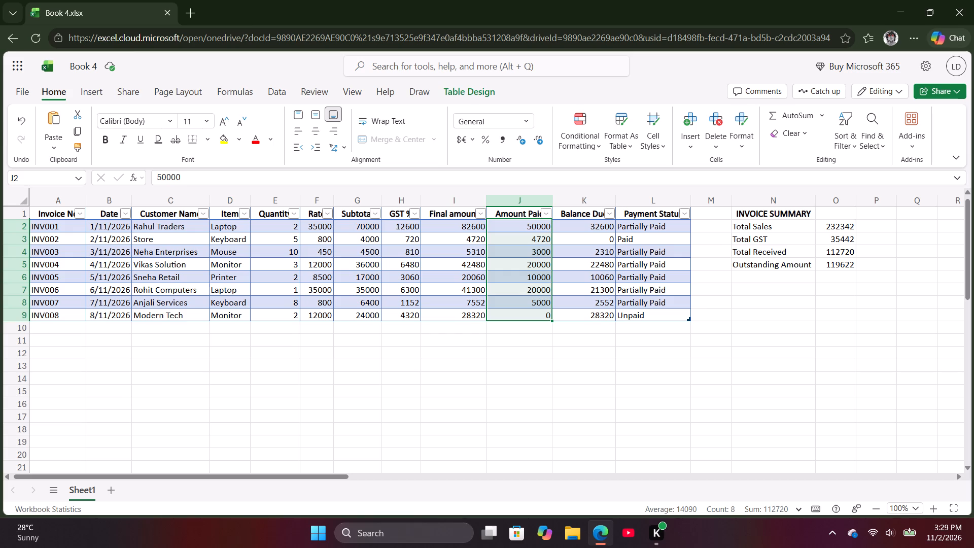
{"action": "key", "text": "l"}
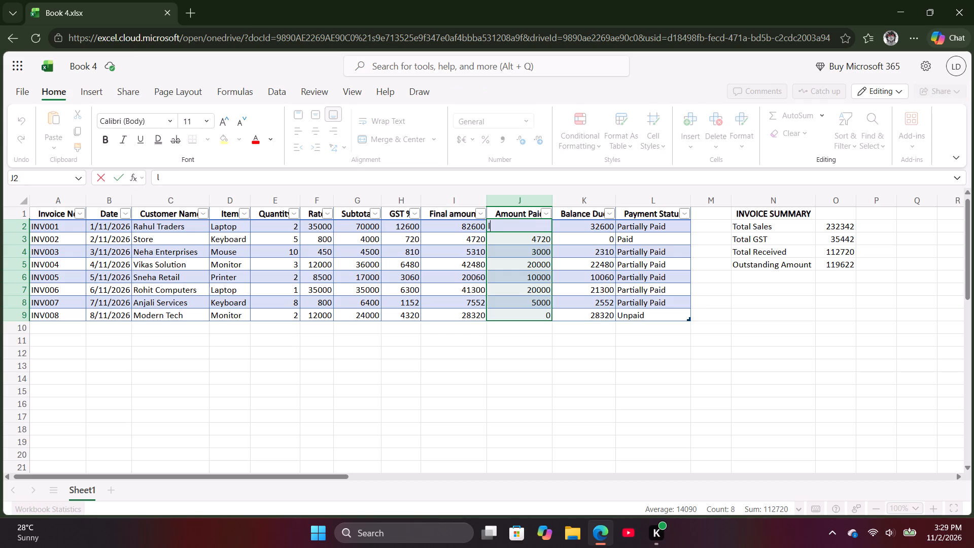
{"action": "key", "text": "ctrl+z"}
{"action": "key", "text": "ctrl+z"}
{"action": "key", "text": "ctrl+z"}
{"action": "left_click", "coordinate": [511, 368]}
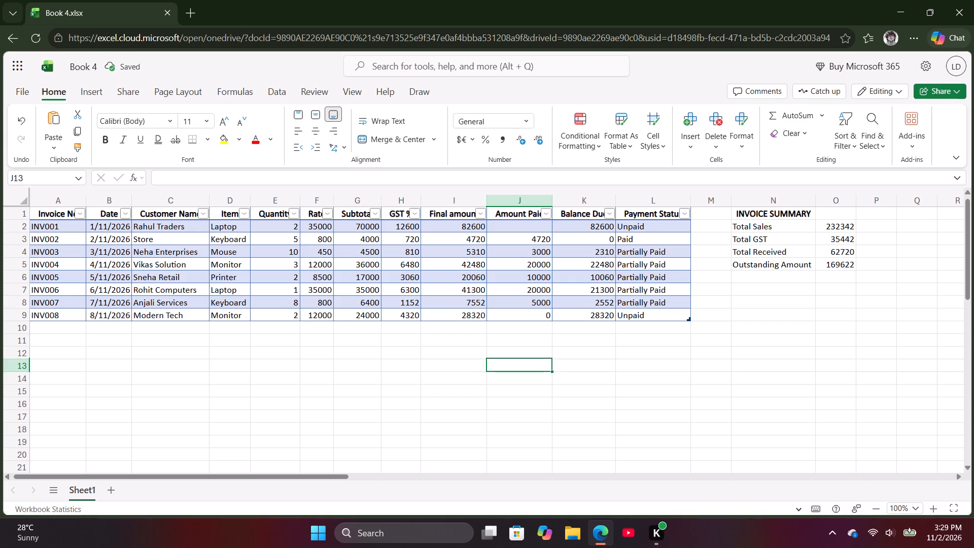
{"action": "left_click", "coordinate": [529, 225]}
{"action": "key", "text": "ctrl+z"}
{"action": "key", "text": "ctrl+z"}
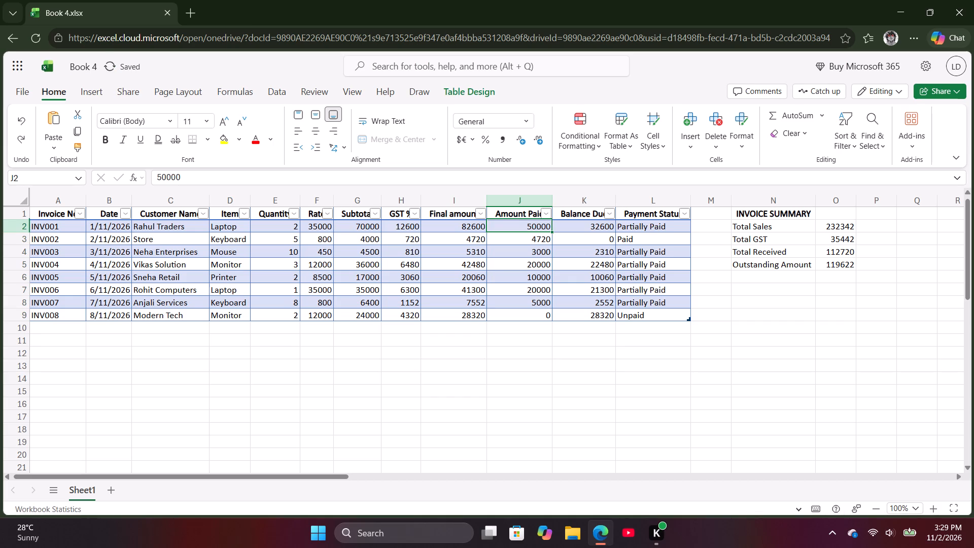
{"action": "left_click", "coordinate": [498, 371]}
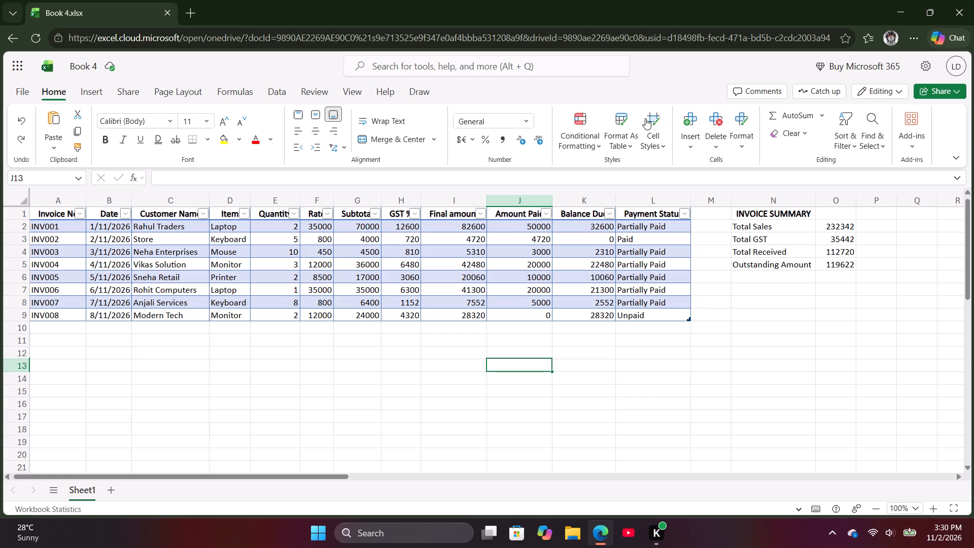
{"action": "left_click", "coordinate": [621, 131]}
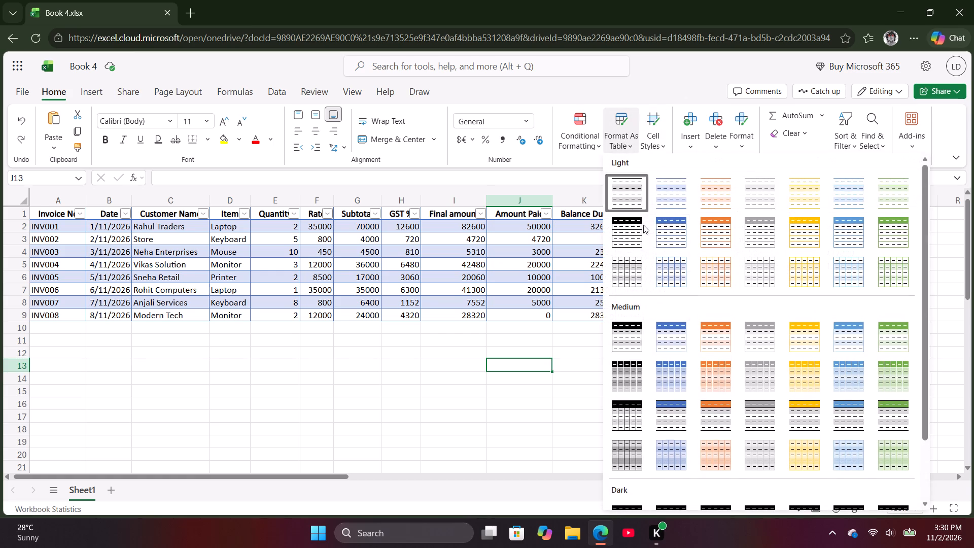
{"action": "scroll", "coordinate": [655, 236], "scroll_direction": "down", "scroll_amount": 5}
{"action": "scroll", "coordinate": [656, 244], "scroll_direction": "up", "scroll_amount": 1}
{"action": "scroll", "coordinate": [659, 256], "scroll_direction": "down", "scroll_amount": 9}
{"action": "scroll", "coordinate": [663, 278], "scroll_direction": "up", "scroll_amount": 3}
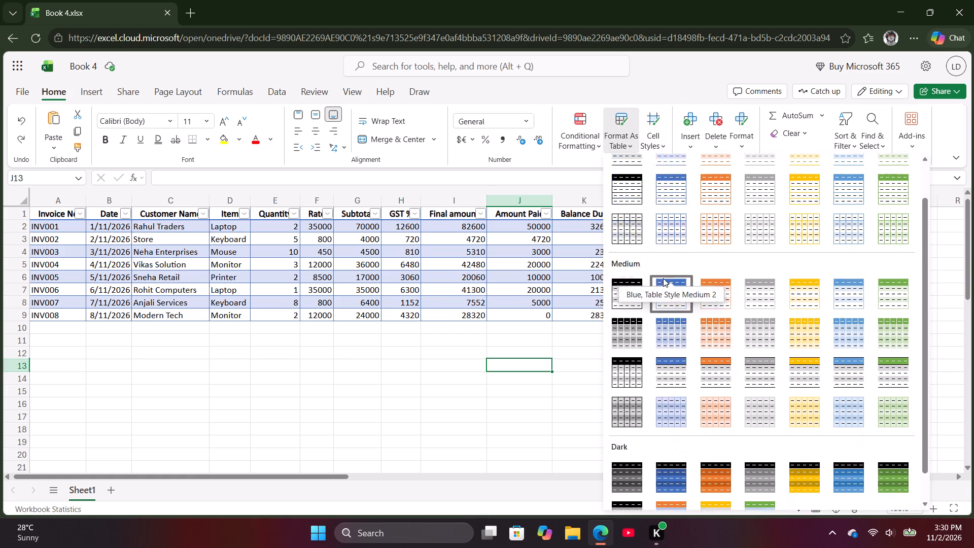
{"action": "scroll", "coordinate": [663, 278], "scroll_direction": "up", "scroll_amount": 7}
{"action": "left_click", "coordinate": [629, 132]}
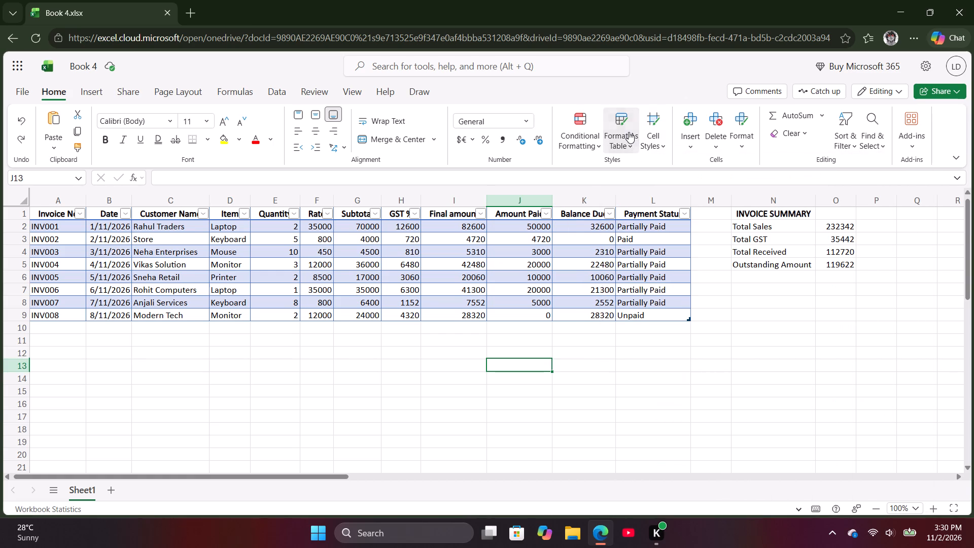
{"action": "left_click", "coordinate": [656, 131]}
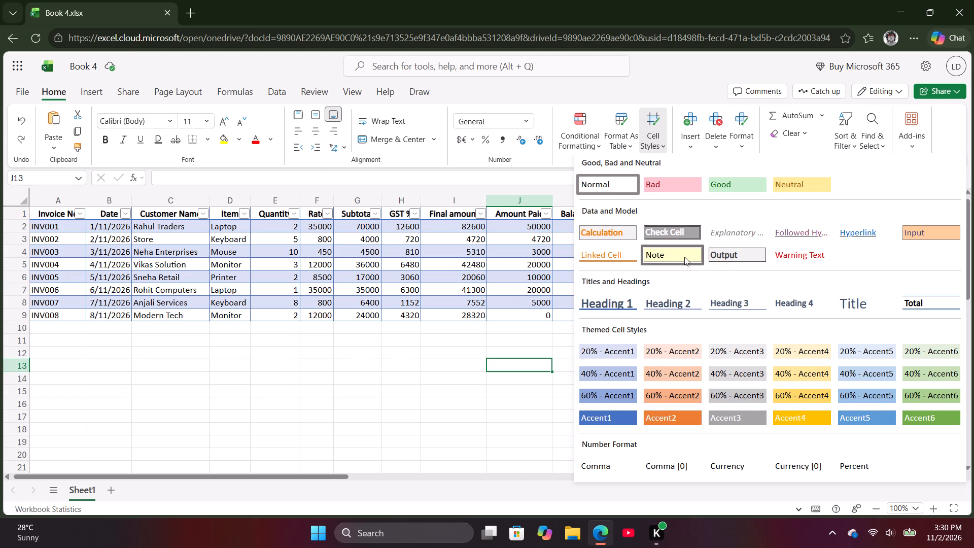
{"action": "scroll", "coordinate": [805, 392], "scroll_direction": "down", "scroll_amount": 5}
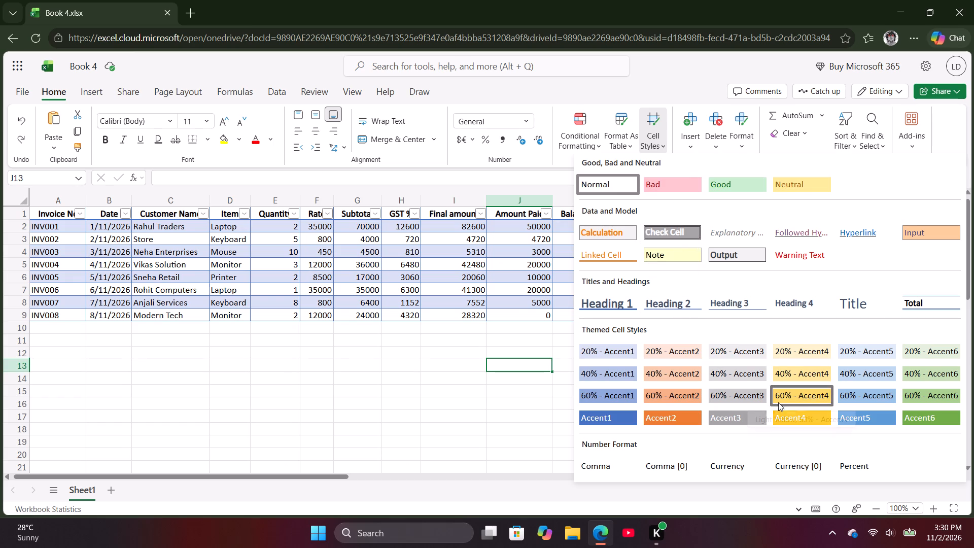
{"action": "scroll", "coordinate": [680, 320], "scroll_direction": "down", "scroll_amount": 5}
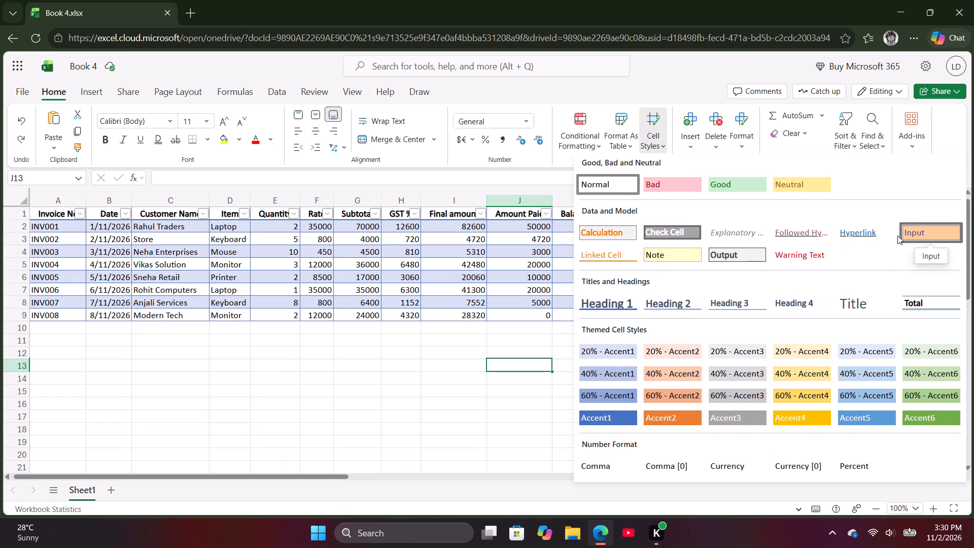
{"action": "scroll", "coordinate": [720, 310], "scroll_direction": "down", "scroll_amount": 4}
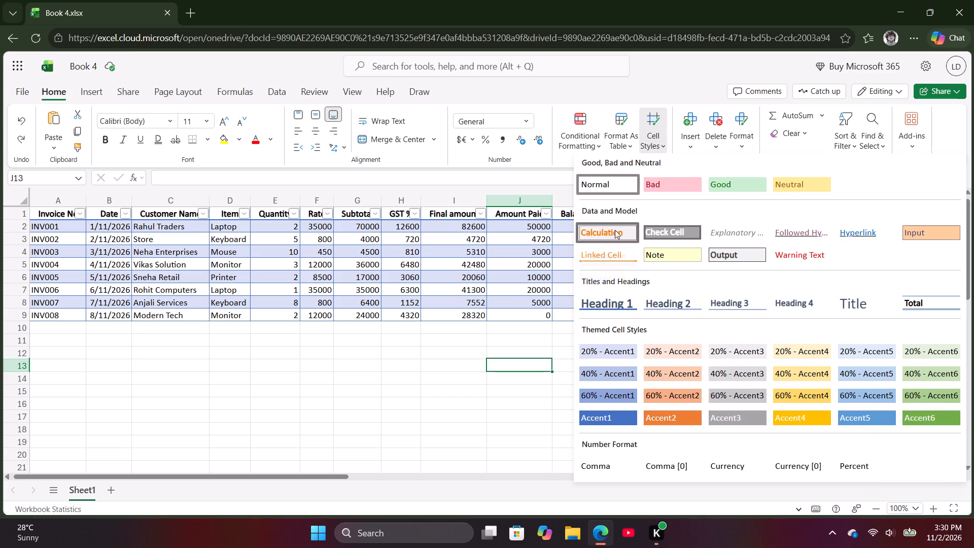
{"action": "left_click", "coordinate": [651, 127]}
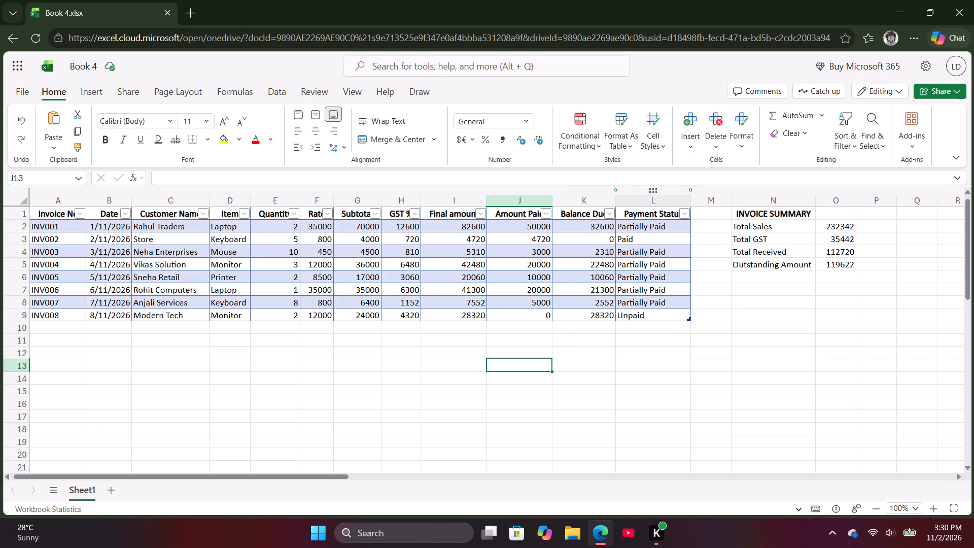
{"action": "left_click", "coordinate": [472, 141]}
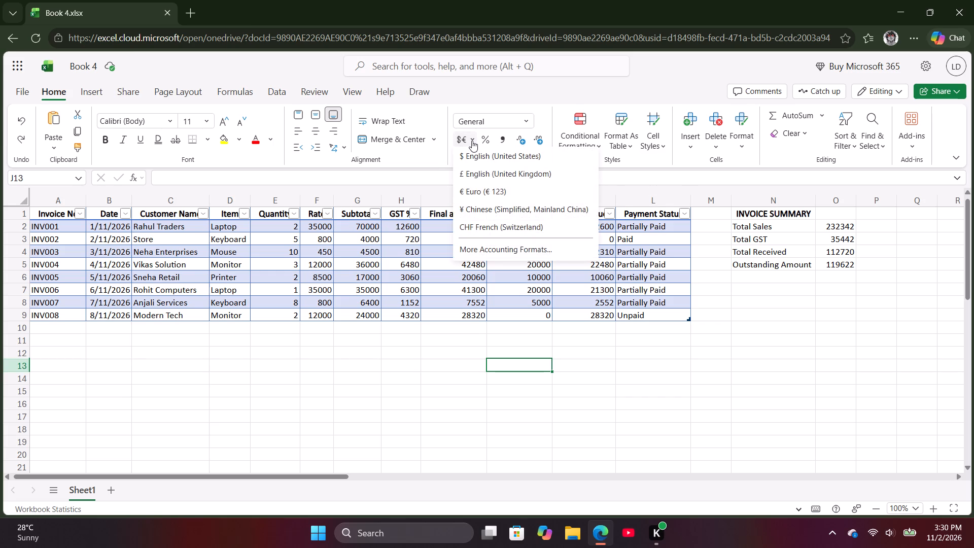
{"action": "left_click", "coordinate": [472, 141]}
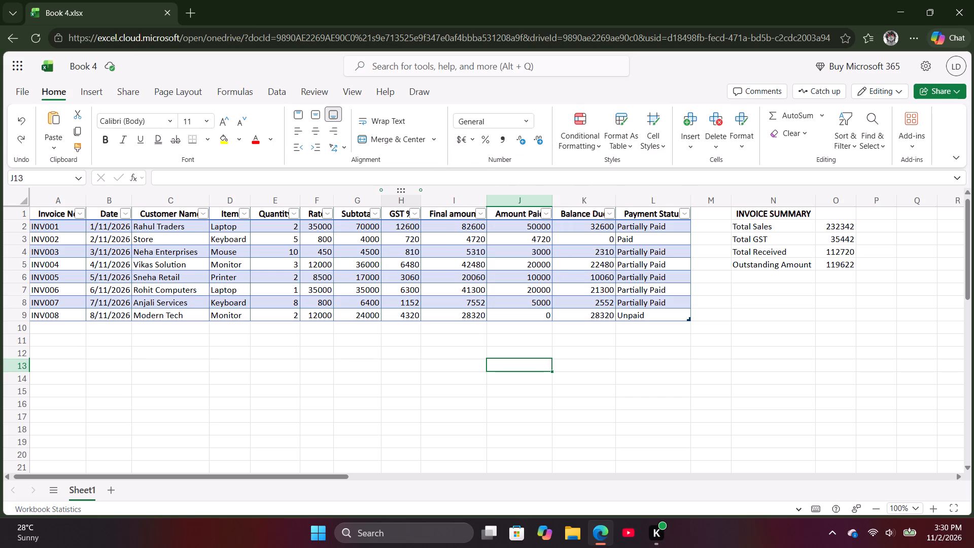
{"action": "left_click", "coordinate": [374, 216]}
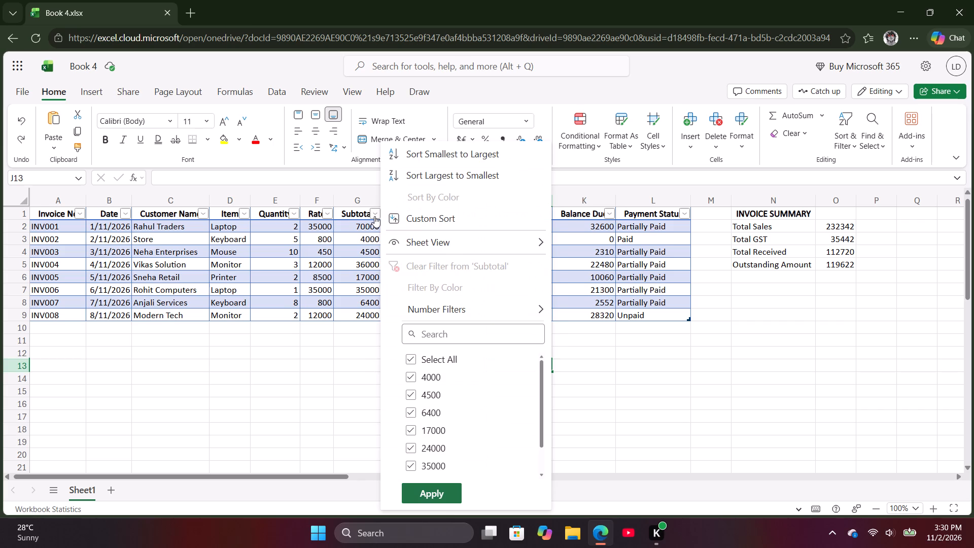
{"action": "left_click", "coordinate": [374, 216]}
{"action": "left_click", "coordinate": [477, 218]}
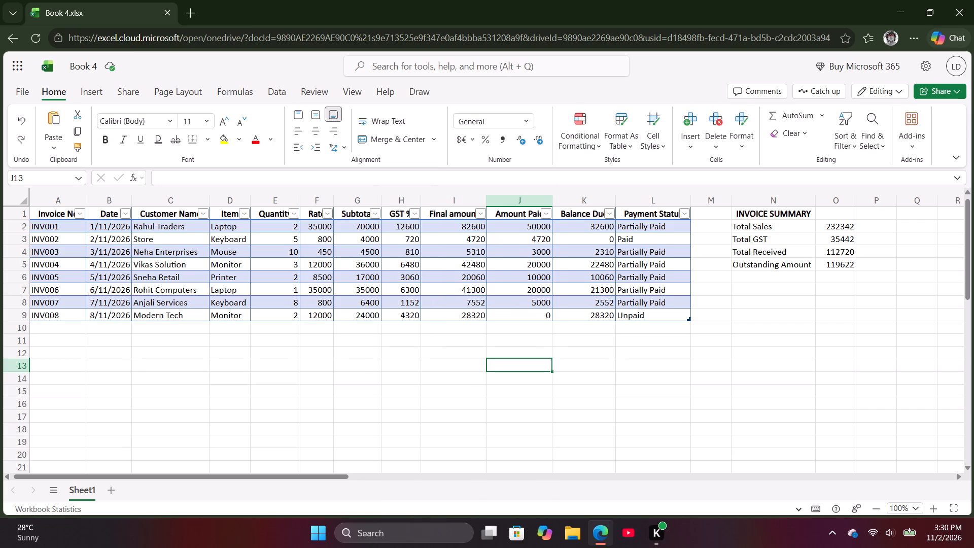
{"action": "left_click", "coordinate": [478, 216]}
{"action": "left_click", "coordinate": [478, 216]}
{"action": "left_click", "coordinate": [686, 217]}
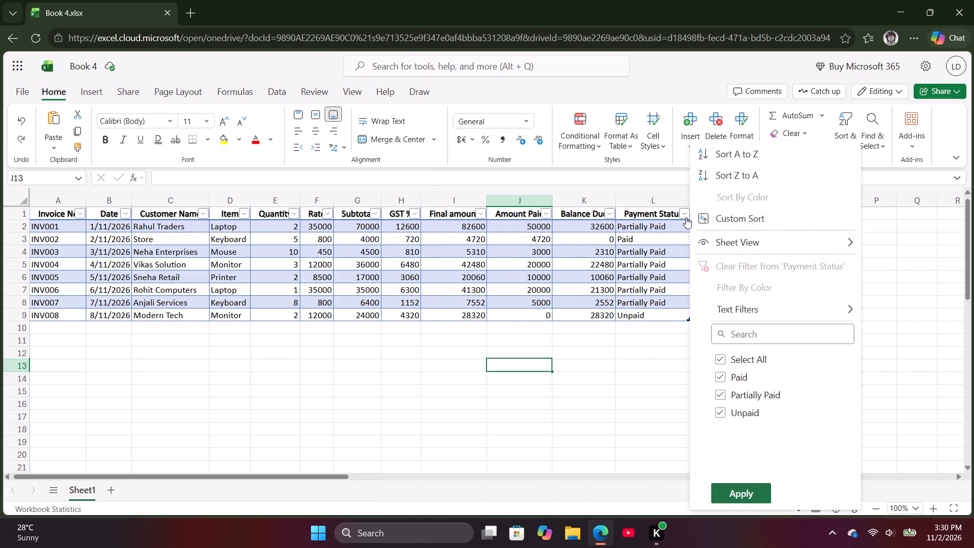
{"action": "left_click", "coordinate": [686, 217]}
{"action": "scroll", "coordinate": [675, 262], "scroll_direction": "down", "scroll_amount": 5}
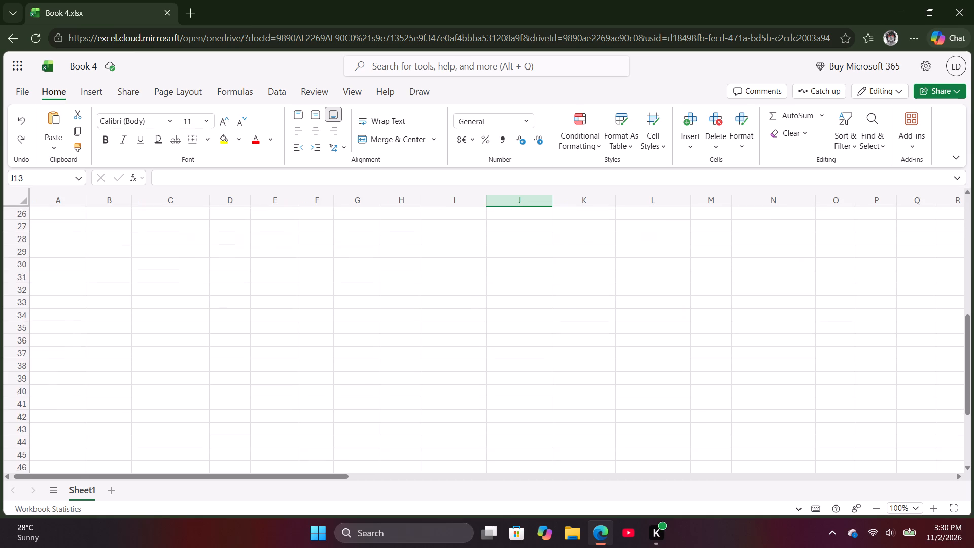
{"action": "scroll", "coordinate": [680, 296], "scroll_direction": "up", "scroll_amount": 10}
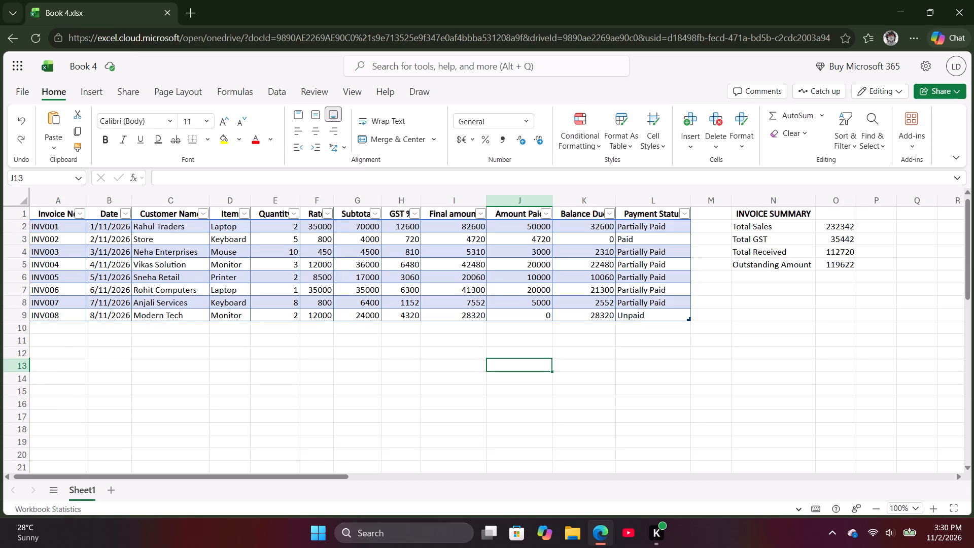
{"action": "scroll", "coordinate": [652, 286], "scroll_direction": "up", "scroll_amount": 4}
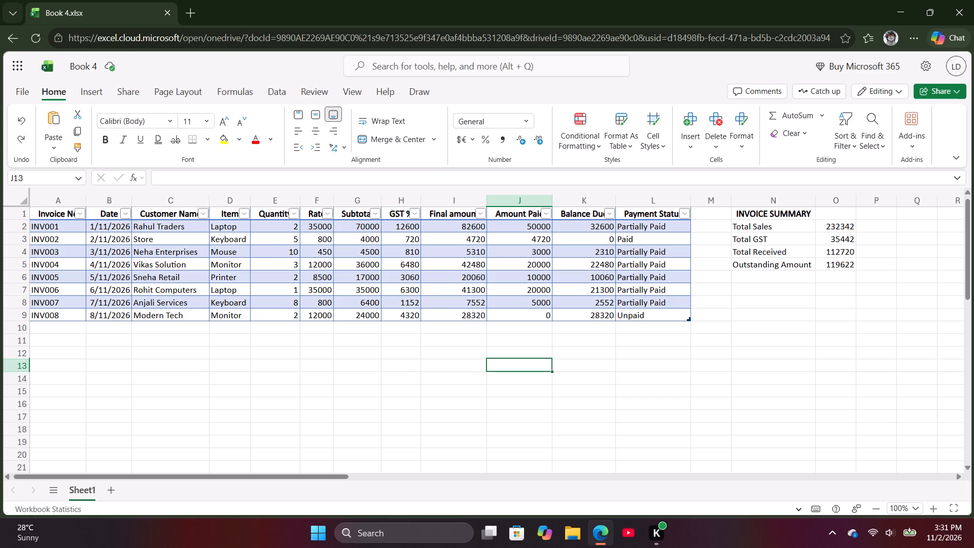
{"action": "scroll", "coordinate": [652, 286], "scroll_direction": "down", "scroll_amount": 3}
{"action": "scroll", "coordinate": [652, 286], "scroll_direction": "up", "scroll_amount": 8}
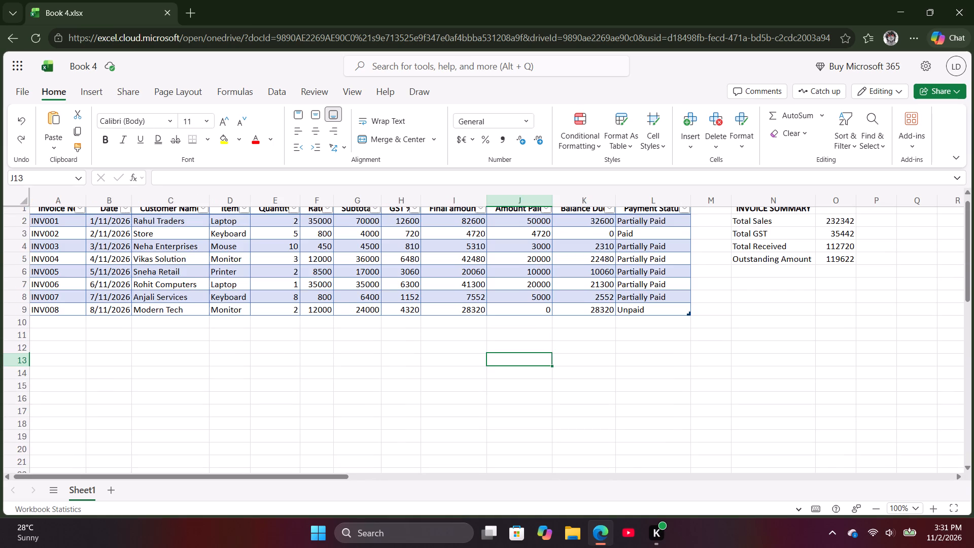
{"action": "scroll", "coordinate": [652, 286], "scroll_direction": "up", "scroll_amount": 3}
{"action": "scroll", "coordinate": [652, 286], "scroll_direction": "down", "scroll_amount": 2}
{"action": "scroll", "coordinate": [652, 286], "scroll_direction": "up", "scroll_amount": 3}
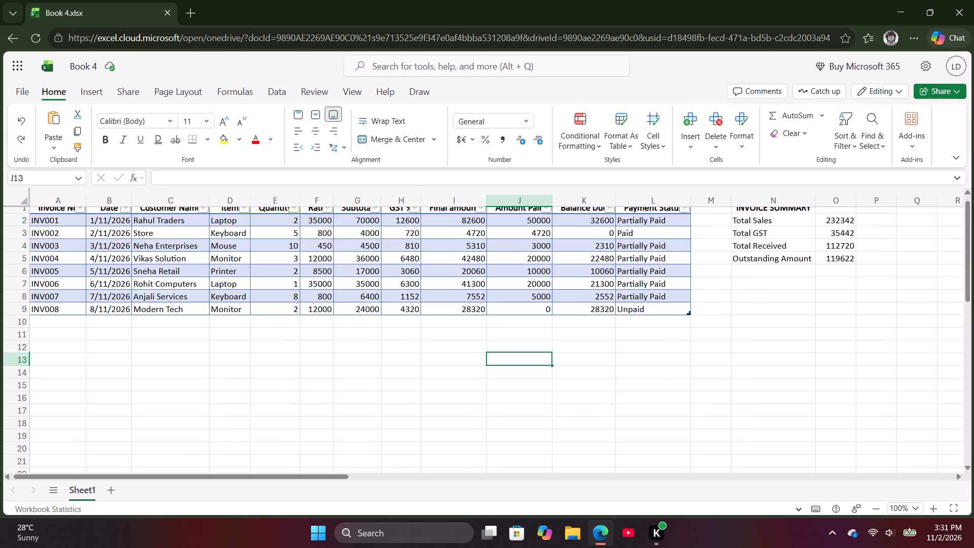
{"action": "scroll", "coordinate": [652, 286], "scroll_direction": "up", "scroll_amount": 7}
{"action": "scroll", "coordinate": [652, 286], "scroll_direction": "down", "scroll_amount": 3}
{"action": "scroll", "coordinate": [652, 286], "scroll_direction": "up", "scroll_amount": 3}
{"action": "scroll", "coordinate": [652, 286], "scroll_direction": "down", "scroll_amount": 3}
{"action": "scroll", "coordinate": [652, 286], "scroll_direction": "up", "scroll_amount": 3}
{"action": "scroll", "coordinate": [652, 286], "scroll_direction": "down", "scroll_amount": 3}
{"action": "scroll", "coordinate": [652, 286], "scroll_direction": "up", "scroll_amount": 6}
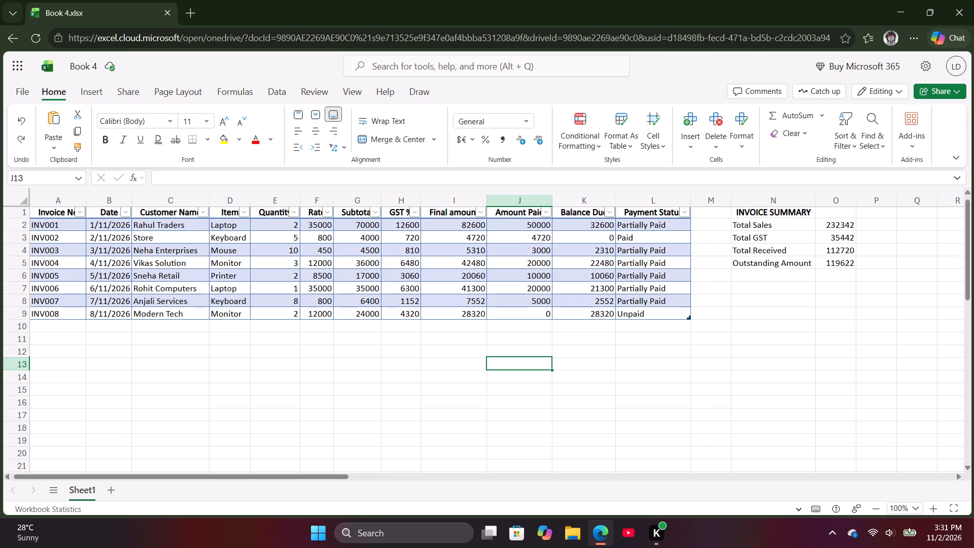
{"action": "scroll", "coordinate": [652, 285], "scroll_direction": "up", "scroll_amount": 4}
Format the Invoice Summary range N1:O5 as a table with headers, using a light yellow banded style.
{"action": "left_click", "coordinate": [672, 272]}
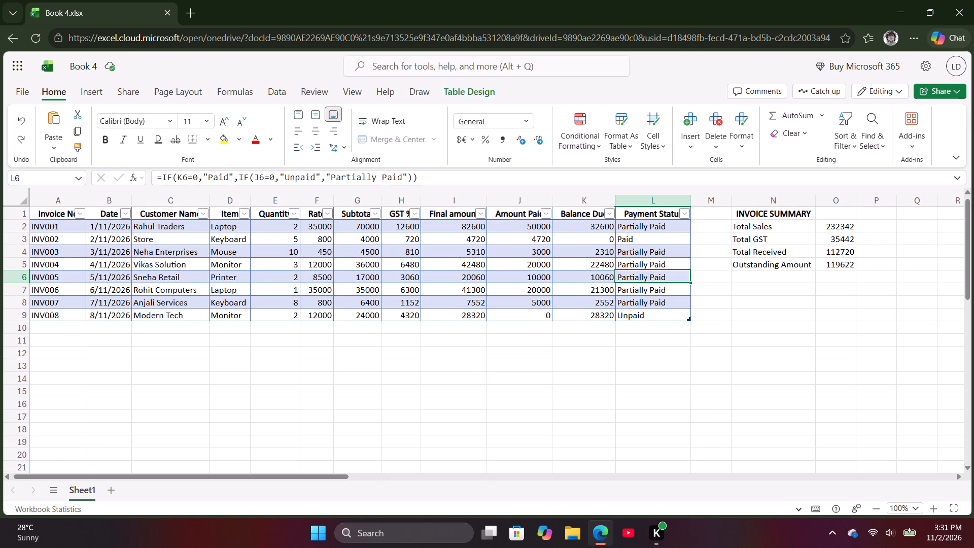
{"action": "left_click", "coordinate": [773, 244]}
{"action": "left_click_drag", "start_coordinate": [741, 214], "coordinate": [852, 269]}
{"action": "left_click", "coordinate": [628, 128]}
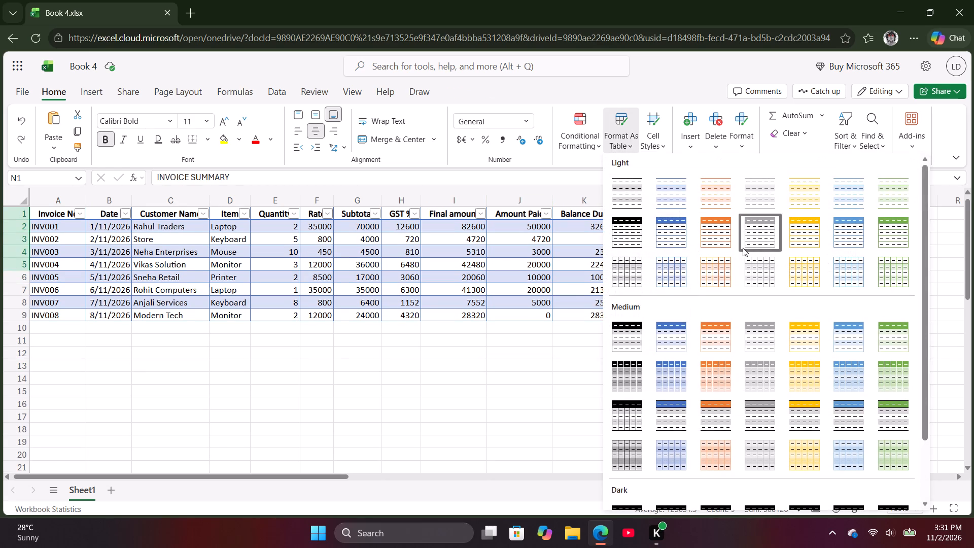
{"action": "left_click", "coordinate": [803, 196]}
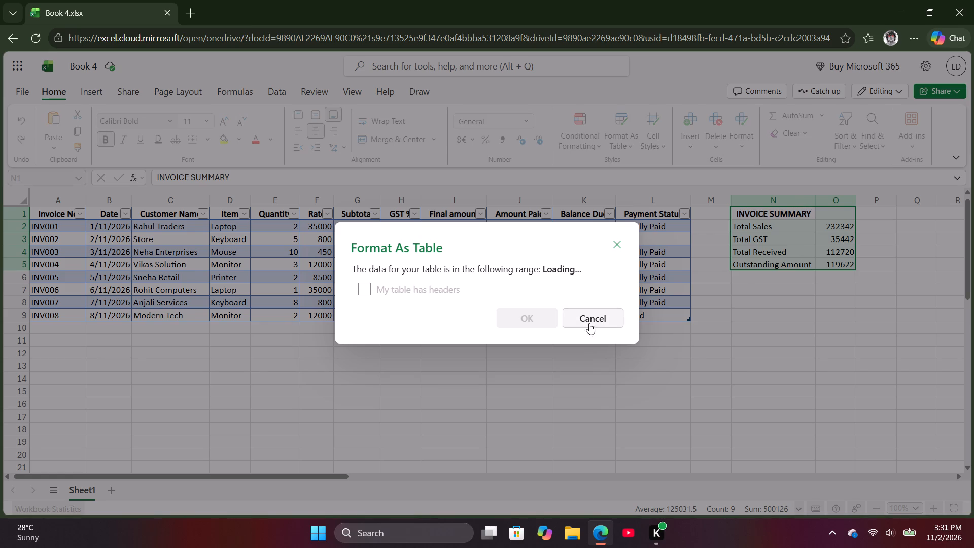
{"action": "left_click", "coordinate": [530, 321]}
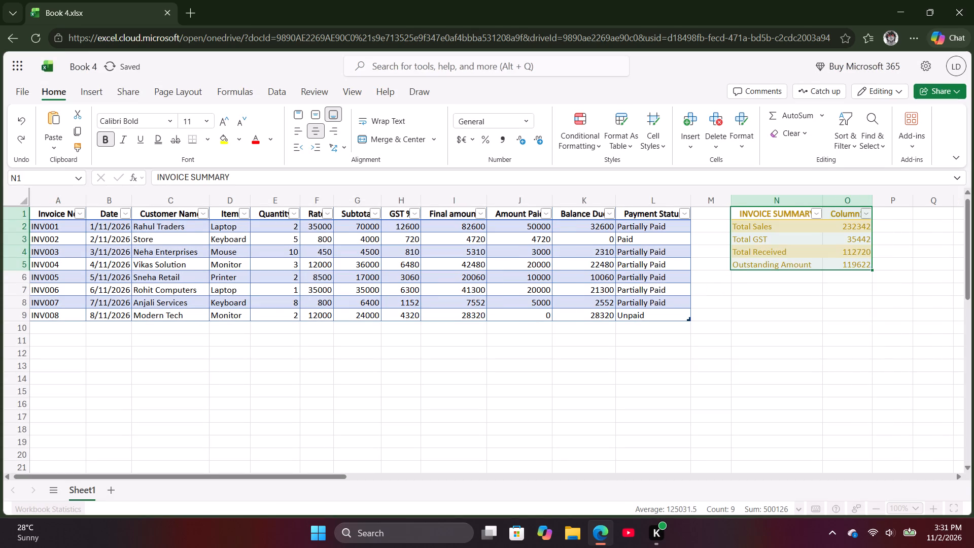
{"action": "left_click", "coordinate": [741, 311]}
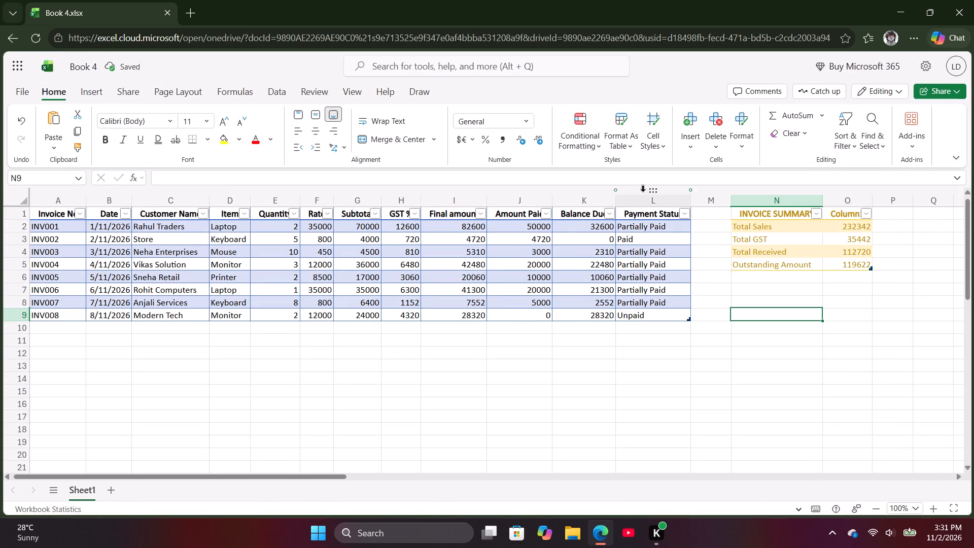
Change the Invoice Summary table N1:O5 to the Light Gray, Table Style Medium 1.
{"action": "left_click_drag", "start_coordinate": [746, 214], "coordinate": [798, 261]}
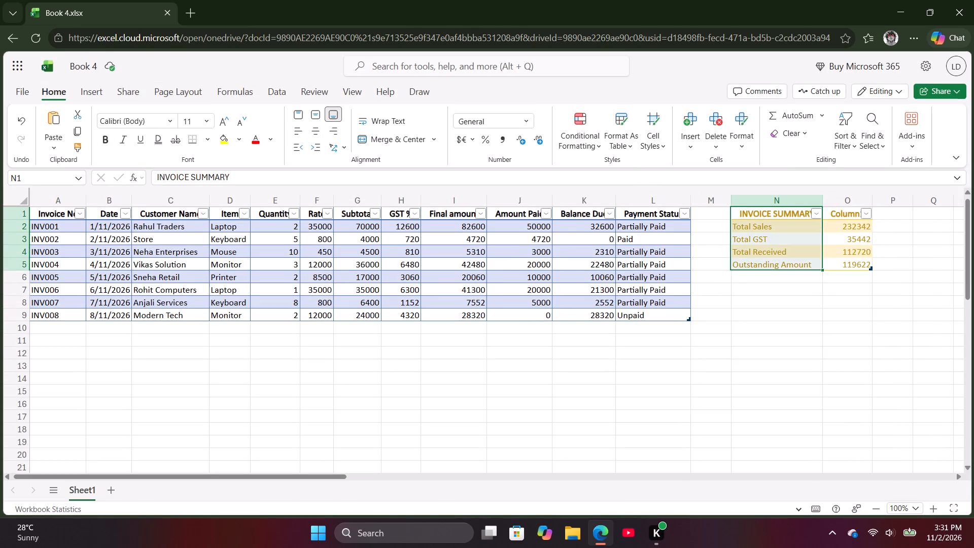
{"action": "left_click_drag", "start_coordinate": [798, 261], "coordinate": [836, 268]}
{"action": "left_click", "coordinate": [621, 127]}
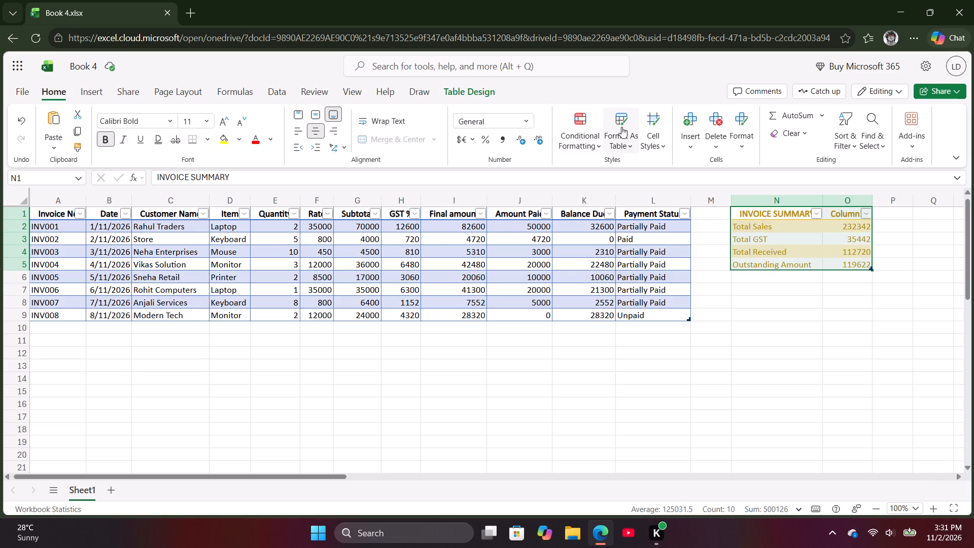
{"action": "left_click", "coordinate": [626, 337]}
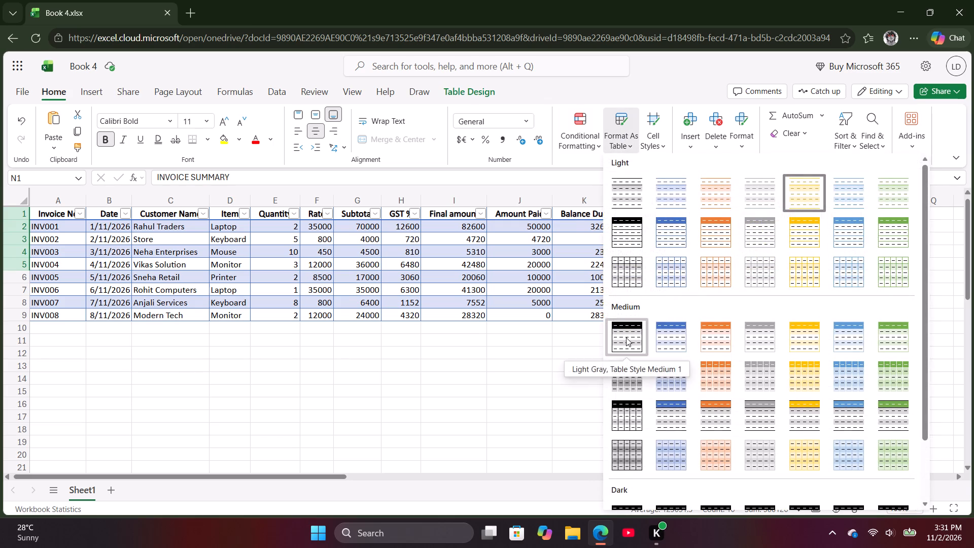
{"action": "left_click", "coordinate": [777, 325]}
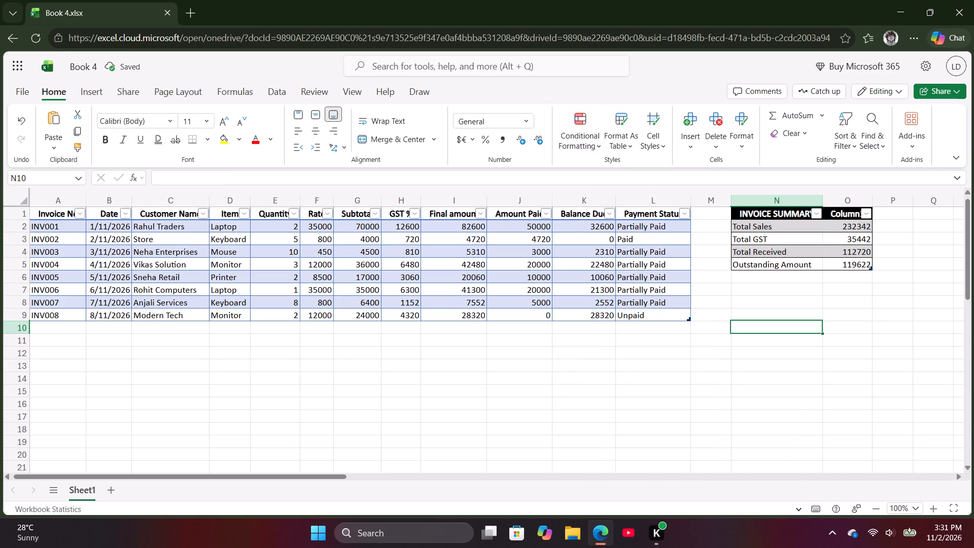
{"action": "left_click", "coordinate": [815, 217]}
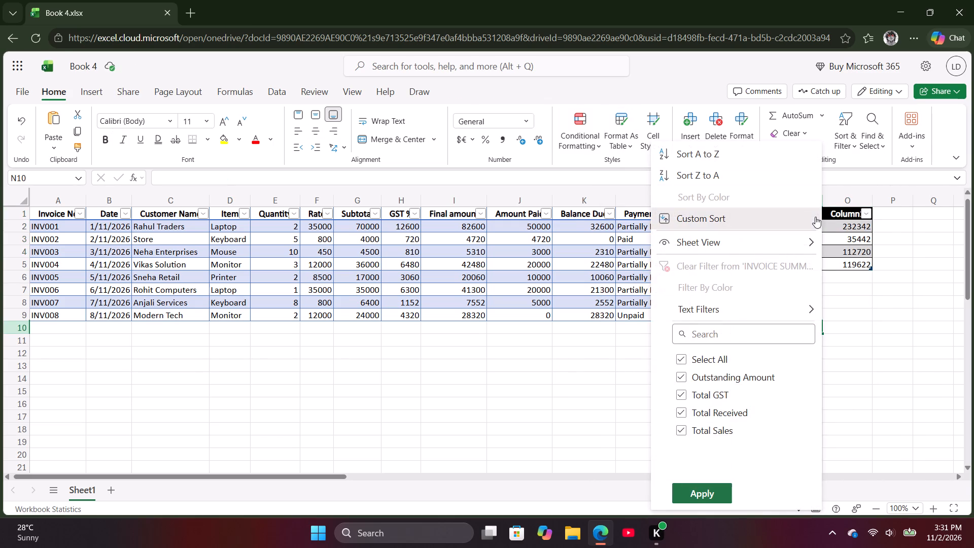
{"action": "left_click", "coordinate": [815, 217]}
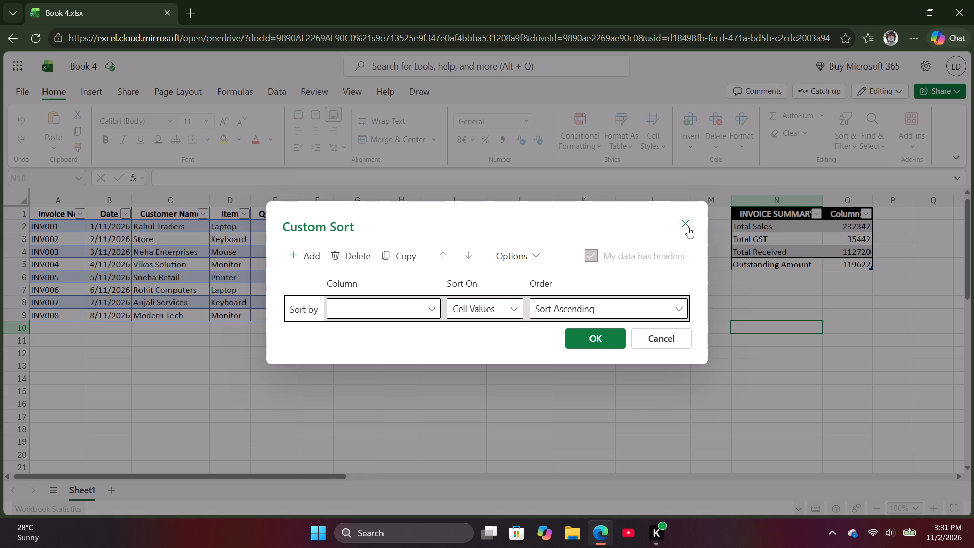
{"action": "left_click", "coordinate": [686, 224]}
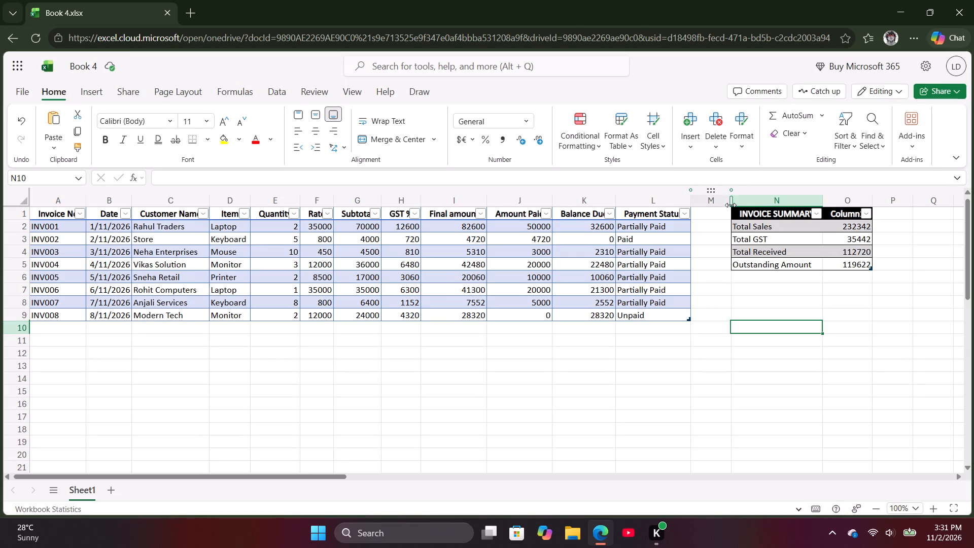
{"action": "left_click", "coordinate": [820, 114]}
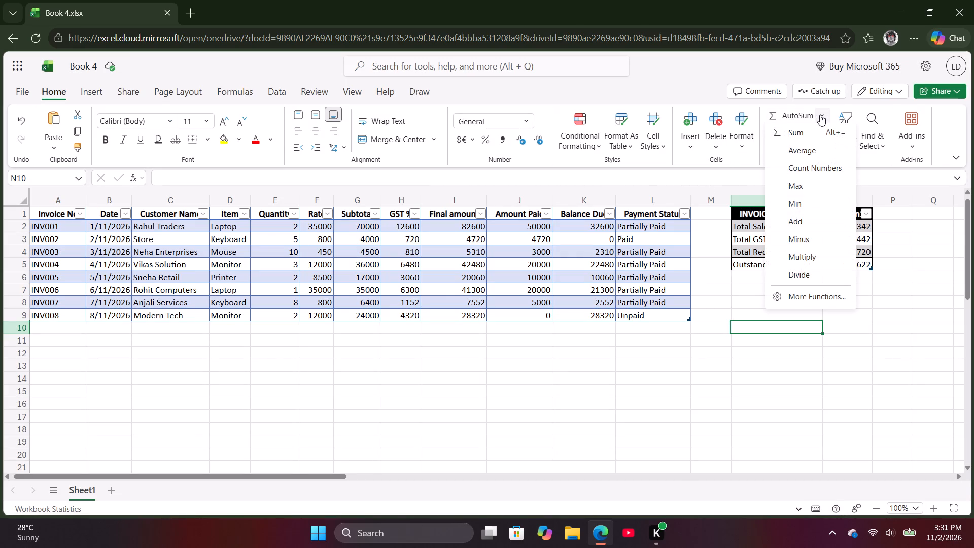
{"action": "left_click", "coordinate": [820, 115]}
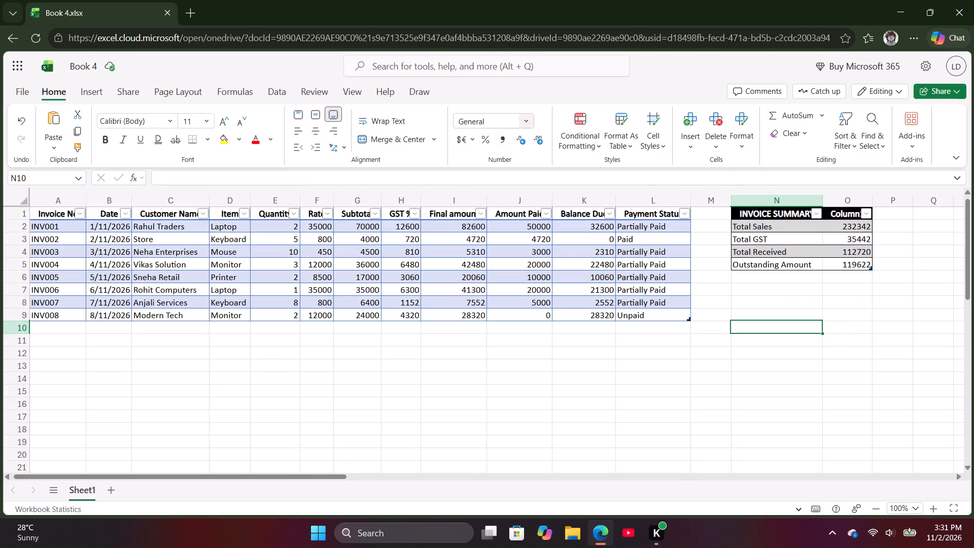
Apply the Currency number format to the empty cell N10.
{"action": "left_click", "coordinate": [525, 122]}
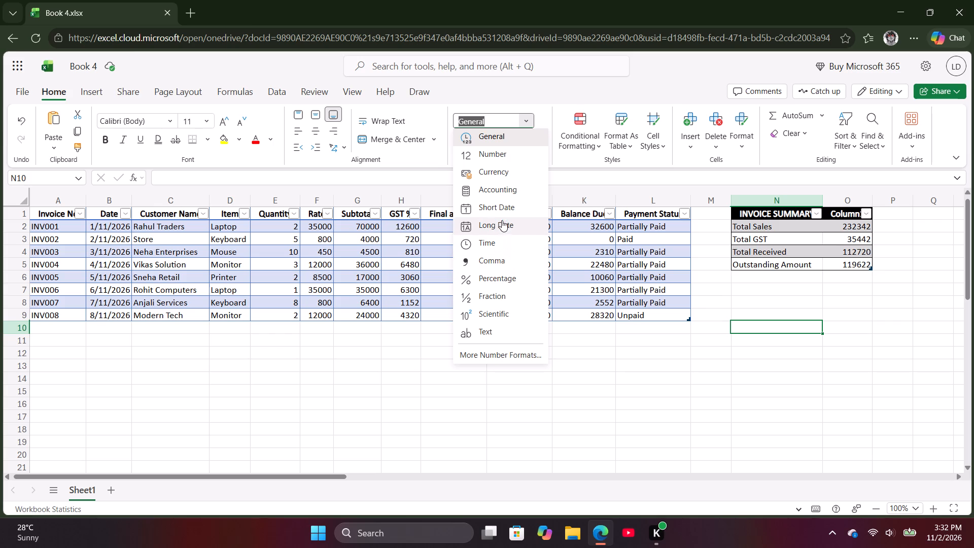
{"action": "left_click", "coordinate": [503, 176]}
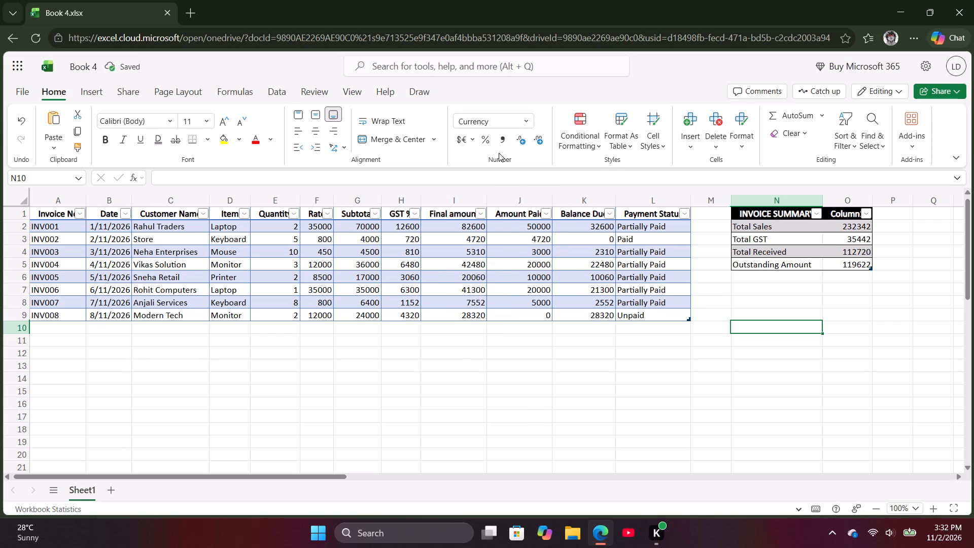
{"action": "left_click", "coordinate": [471, 139]}
{"action": "left_click", "coordinate": [471, 139]}
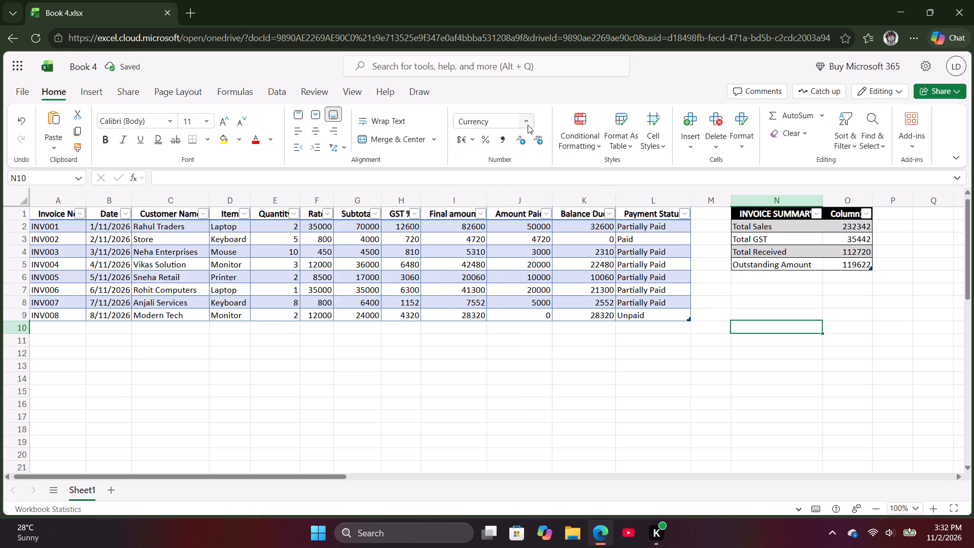
{"action": "left_click", "coordinate": [527, 122]}
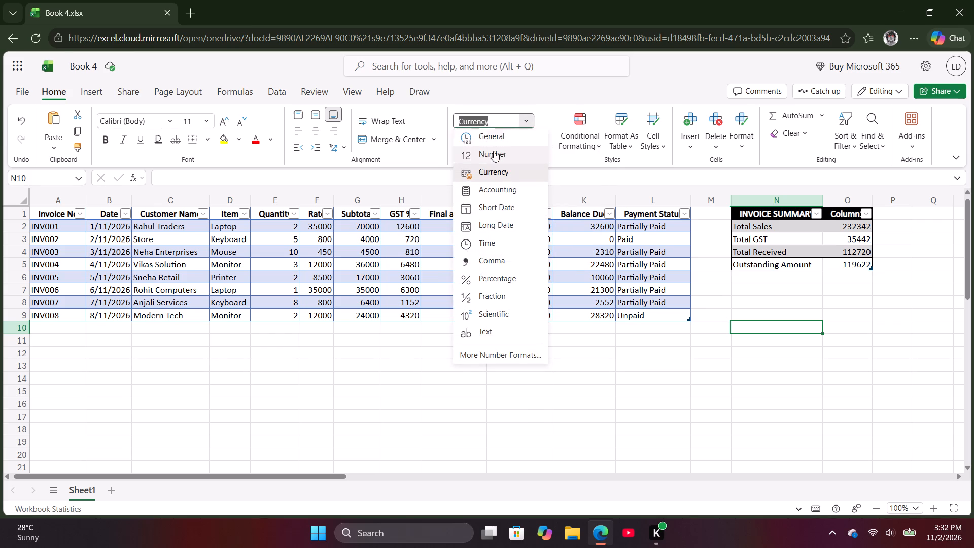
{"action": "double_click", "coordinate": [491, 170]}
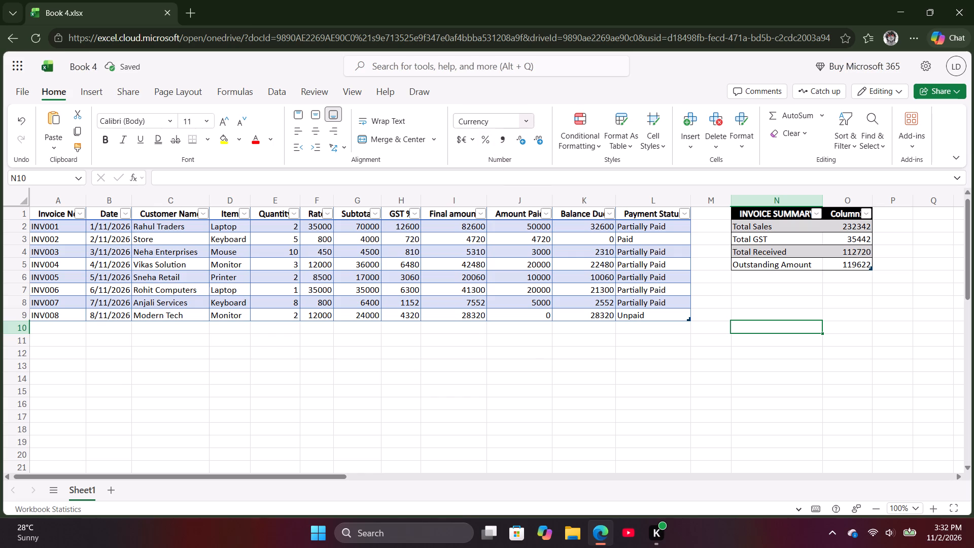
{"action": "left_click", "coordinate": [494, 126]}
{"action": "left_click", "coordinate": [496, 124]}
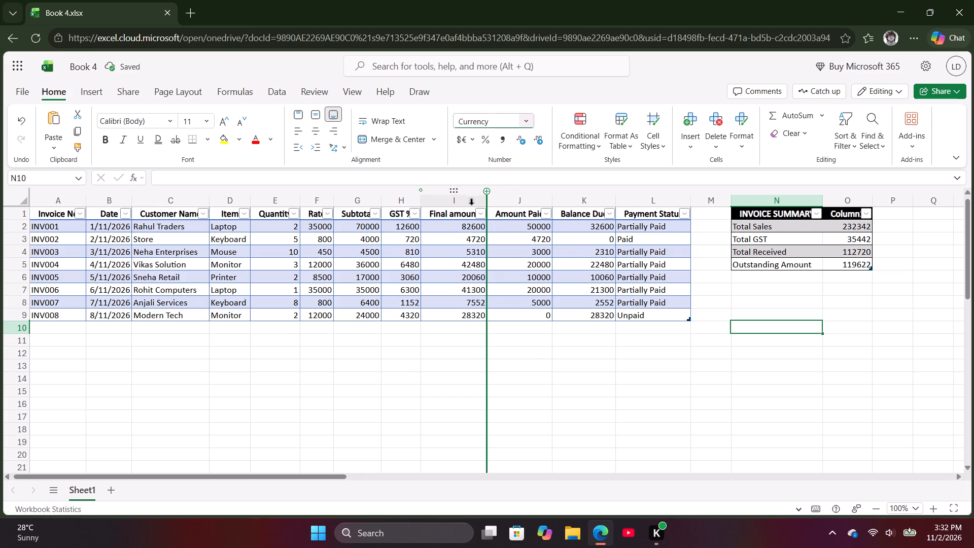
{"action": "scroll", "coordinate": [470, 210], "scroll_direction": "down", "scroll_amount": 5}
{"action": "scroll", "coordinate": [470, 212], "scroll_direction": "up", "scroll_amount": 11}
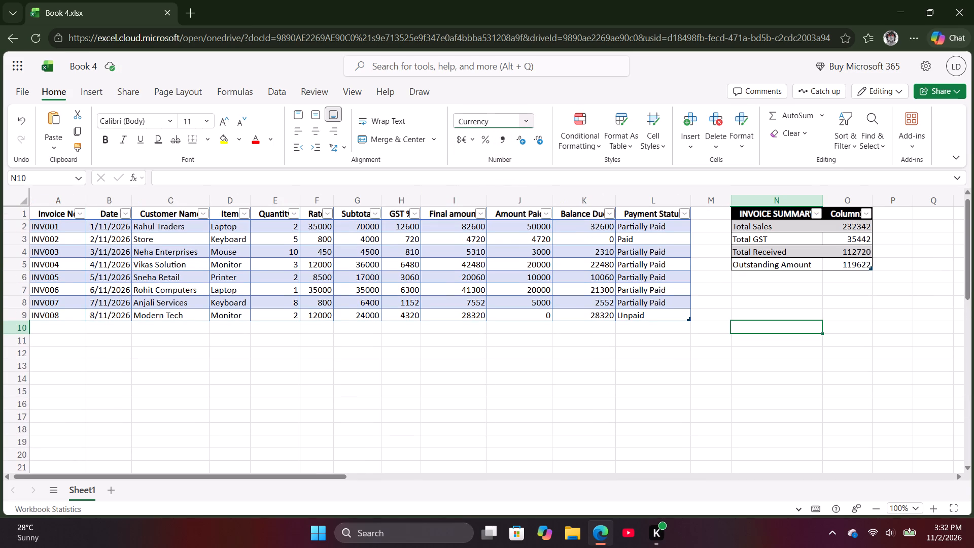